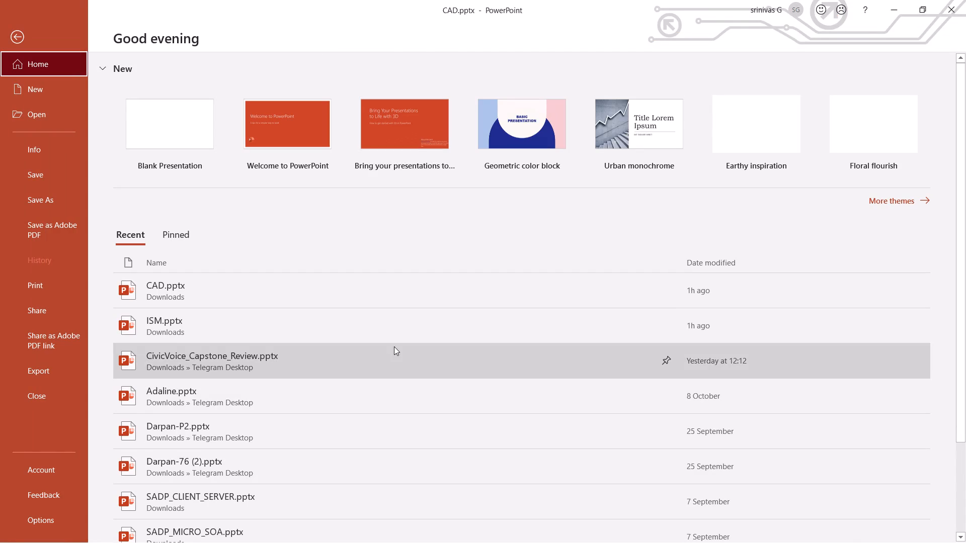
# Open SADP.pptx in the Downloads folder from the full list of recent presentations.
pyautogui.scroll(-5, 394, 346)
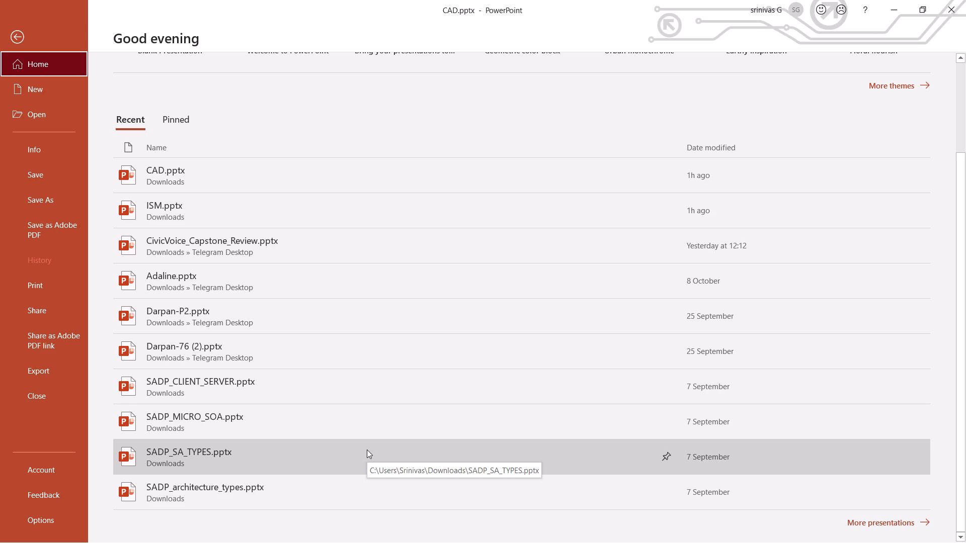
pyautogui.click(852, 522)
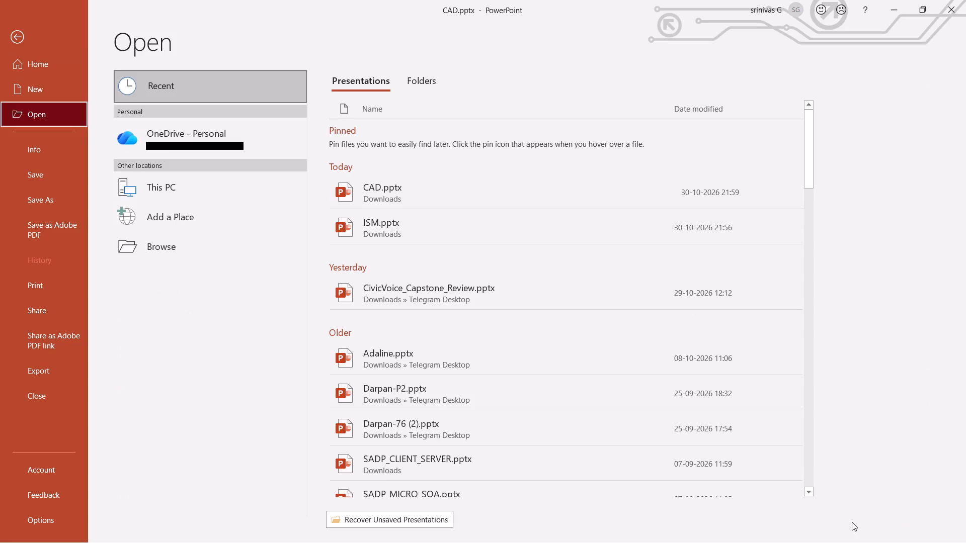
pyautogui.scroll(-2, 615, 377)
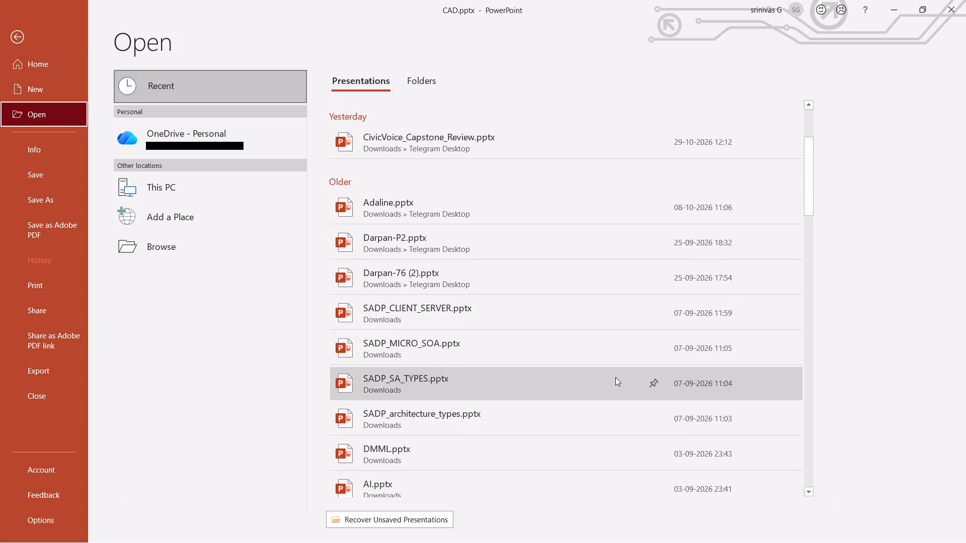
pyautogui.scroll(-1, 615, 377)
pyautogui.scroll(-1, 597, 446)
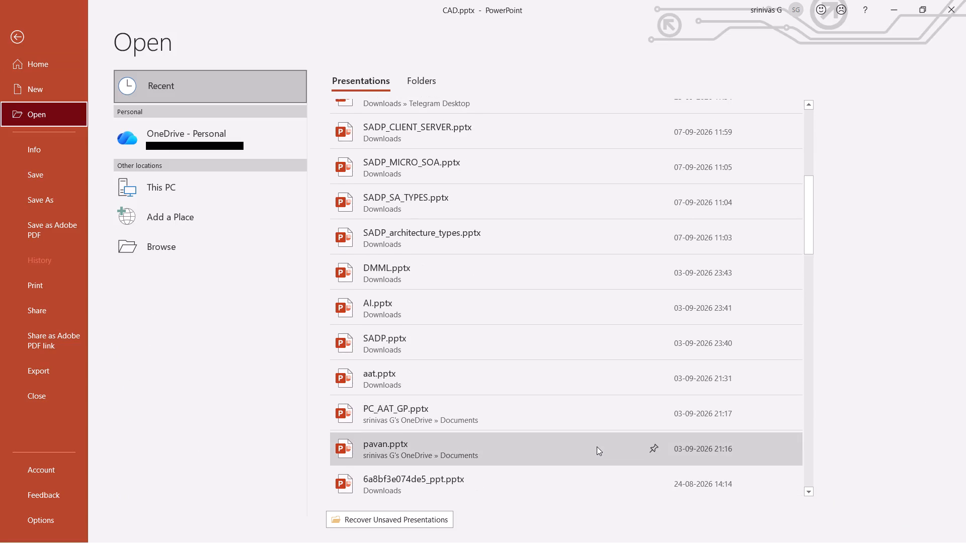
pyautogui.click(463, 352)
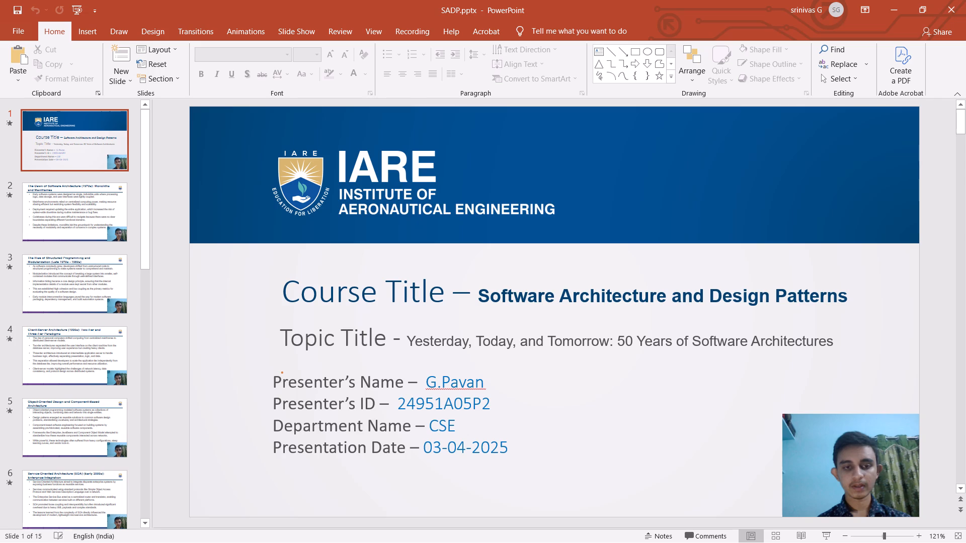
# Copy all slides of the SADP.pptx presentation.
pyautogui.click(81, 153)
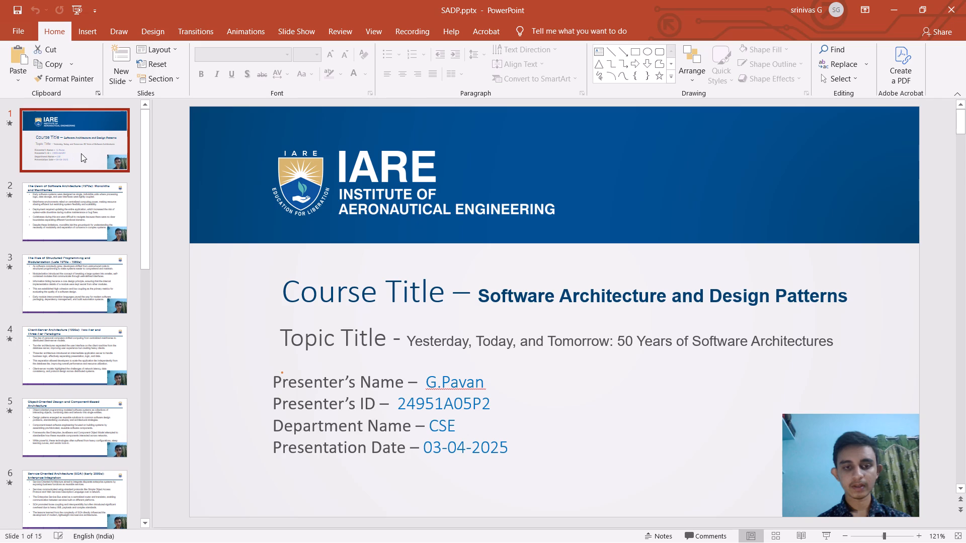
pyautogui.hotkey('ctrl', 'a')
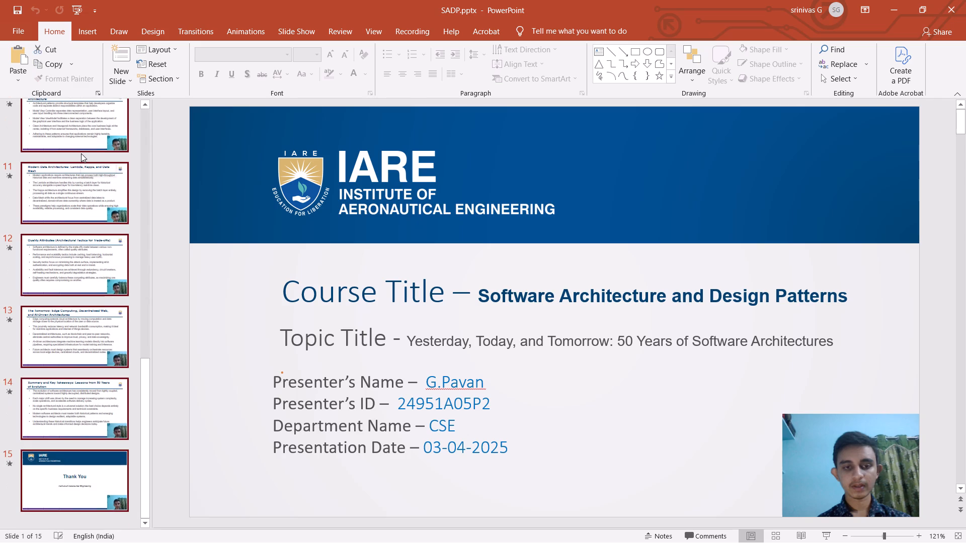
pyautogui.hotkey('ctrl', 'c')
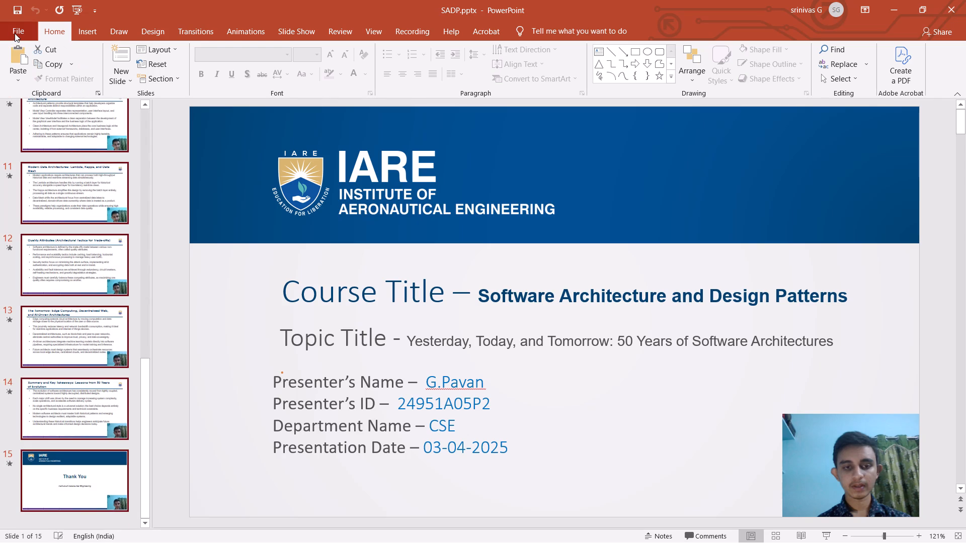
# Create a new blank presentation and close SADP.pptx.
pyautogui.click(15, 33)
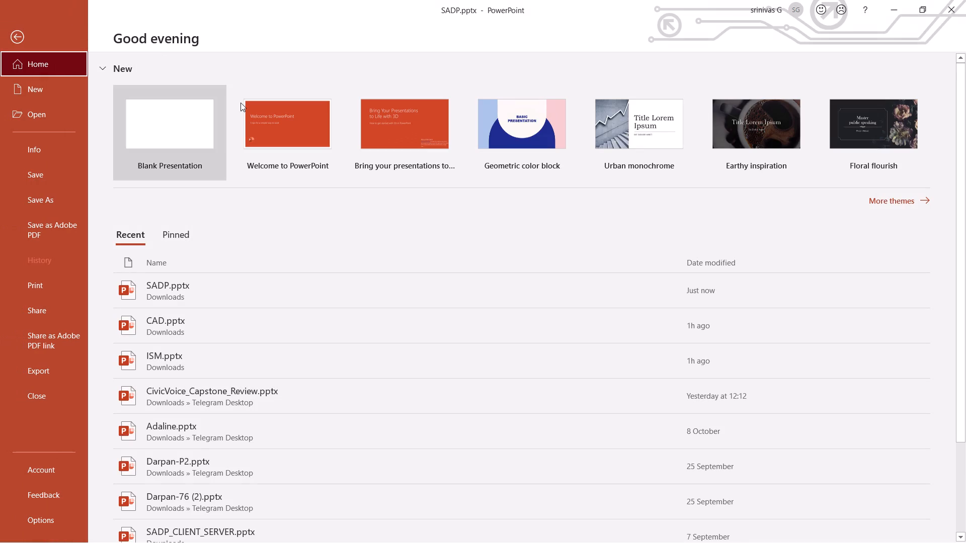
pyautogui.click(154, 128)
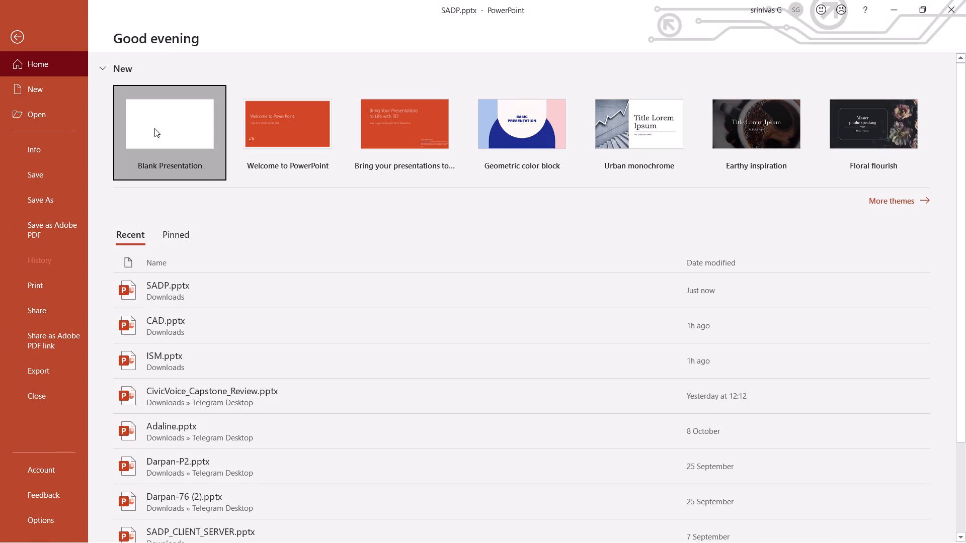
pyautogui.hotkey('alt', 'Tab')
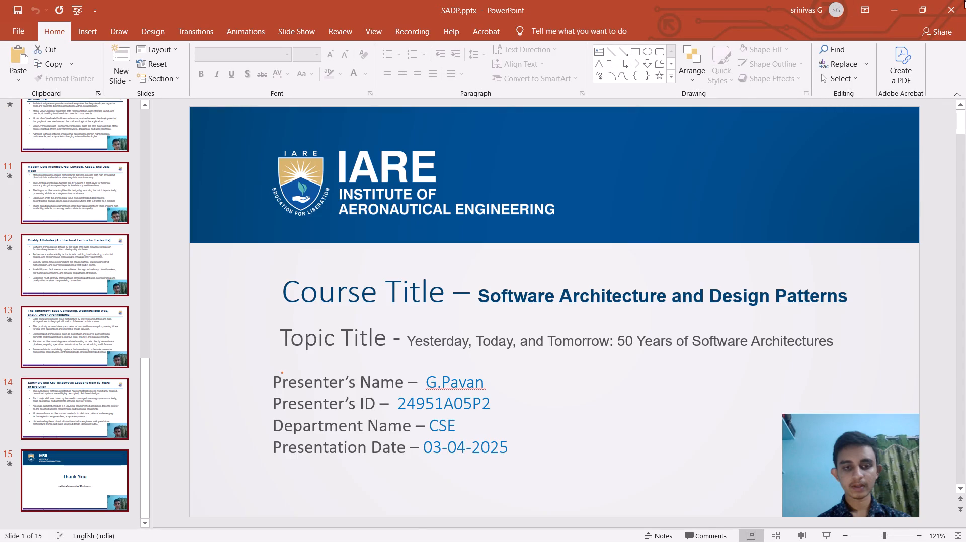
pyautogui.click(954, 6)
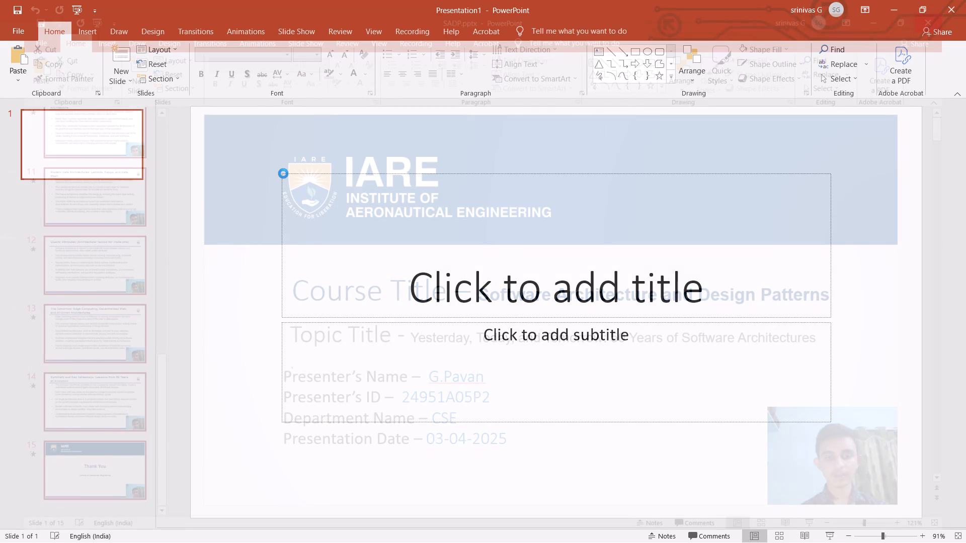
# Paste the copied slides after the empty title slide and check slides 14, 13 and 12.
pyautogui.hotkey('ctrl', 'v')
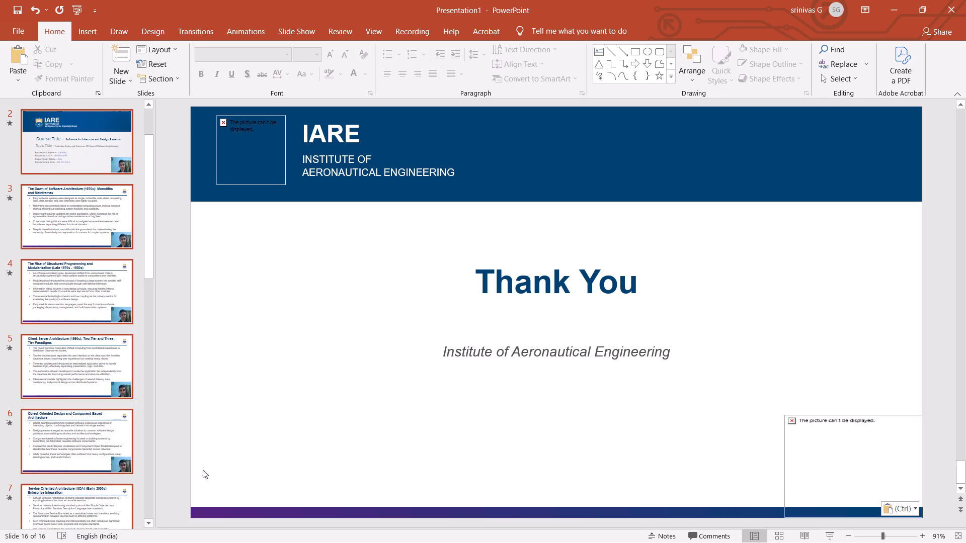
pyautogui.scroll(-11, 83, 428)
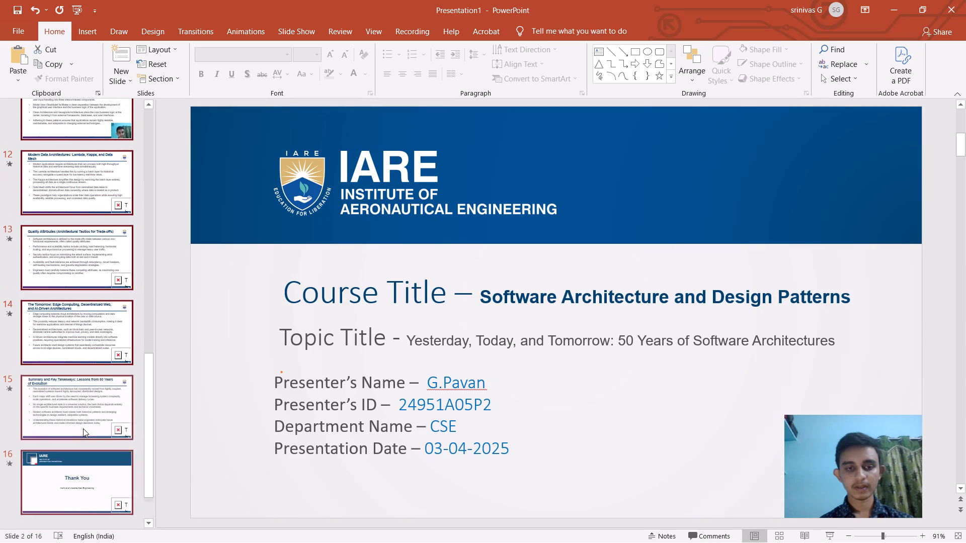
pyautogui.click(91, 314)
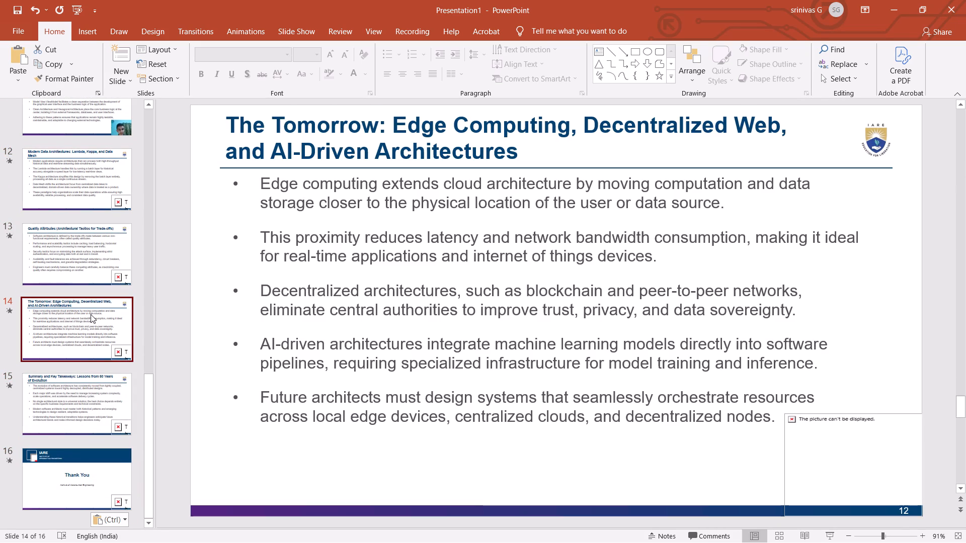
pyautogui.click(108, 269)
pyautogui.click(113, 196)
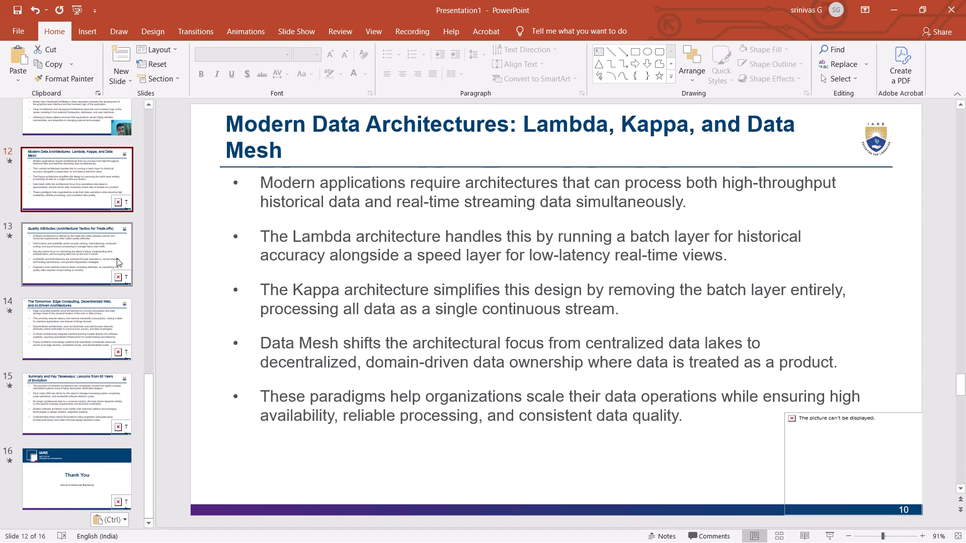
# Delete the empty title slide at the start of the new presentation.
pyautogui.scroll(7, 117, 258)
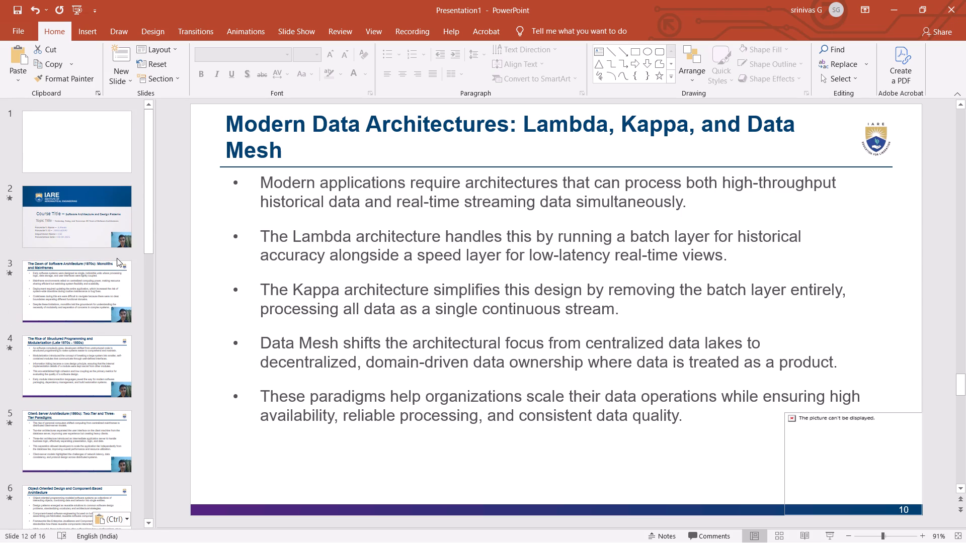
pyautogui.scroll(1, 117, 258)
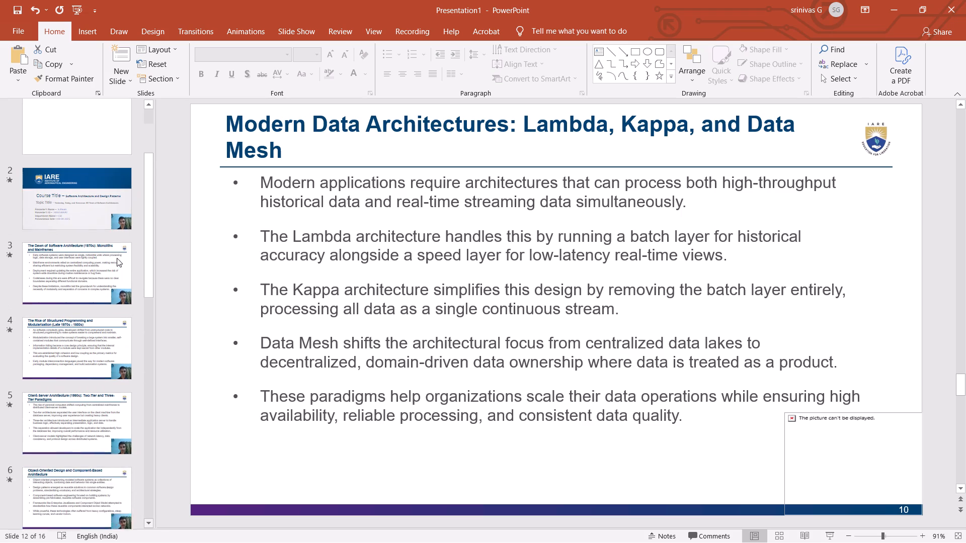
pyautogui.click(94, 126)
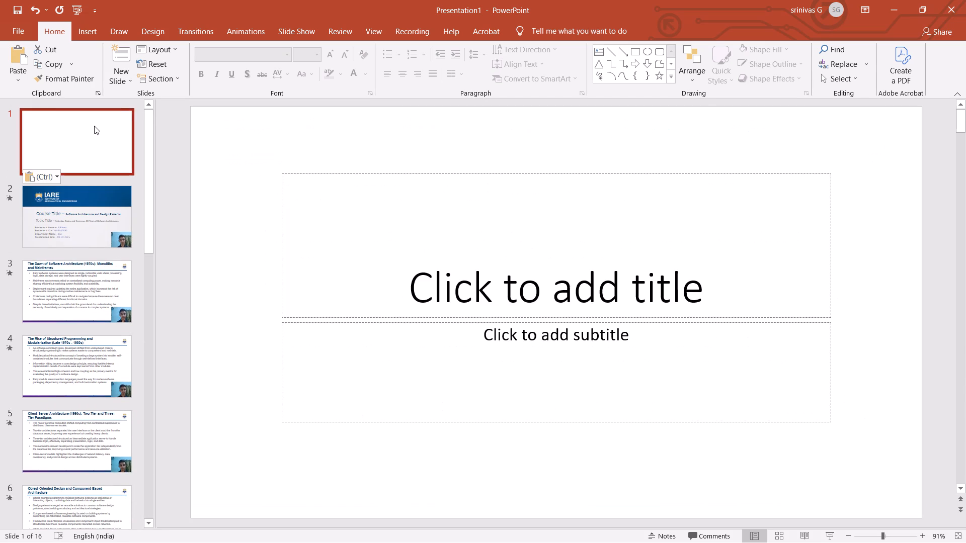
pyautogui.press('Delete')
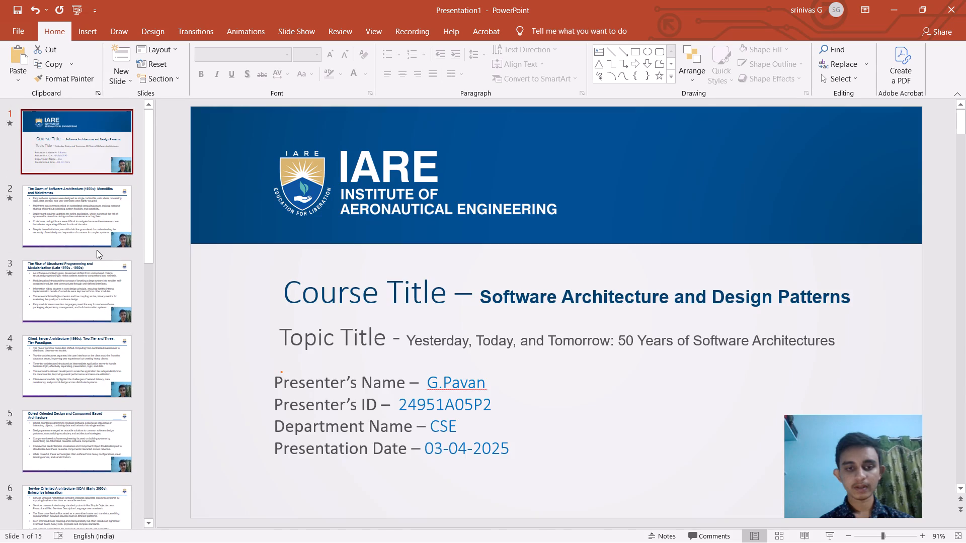
# Try to play the embedded video on slide 11, "Modern Data Architectures: Lambda, Kappa, and Data Mesh".
pyautogui.scroll(-8, 97, 250)
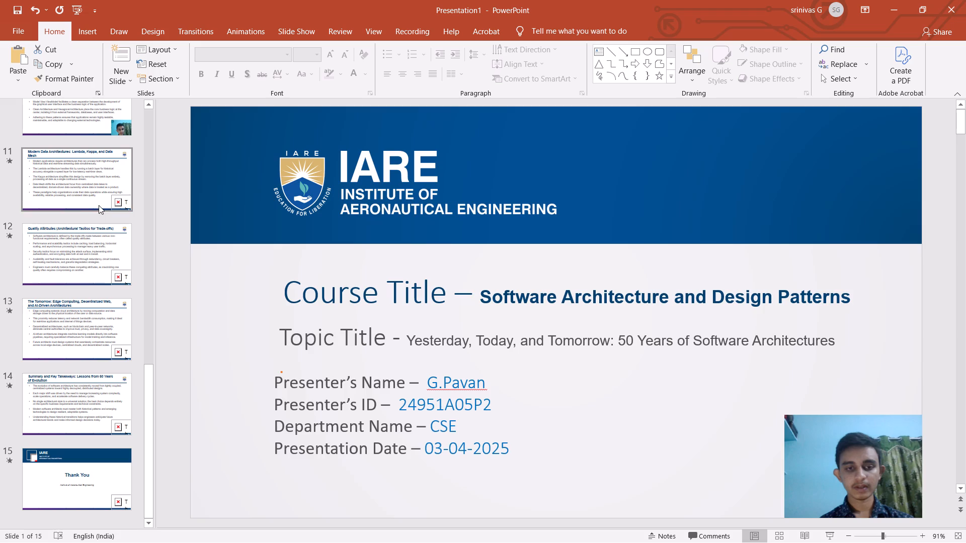
pyautogui.click(99, 205)
pyautogui.click(863, 438)
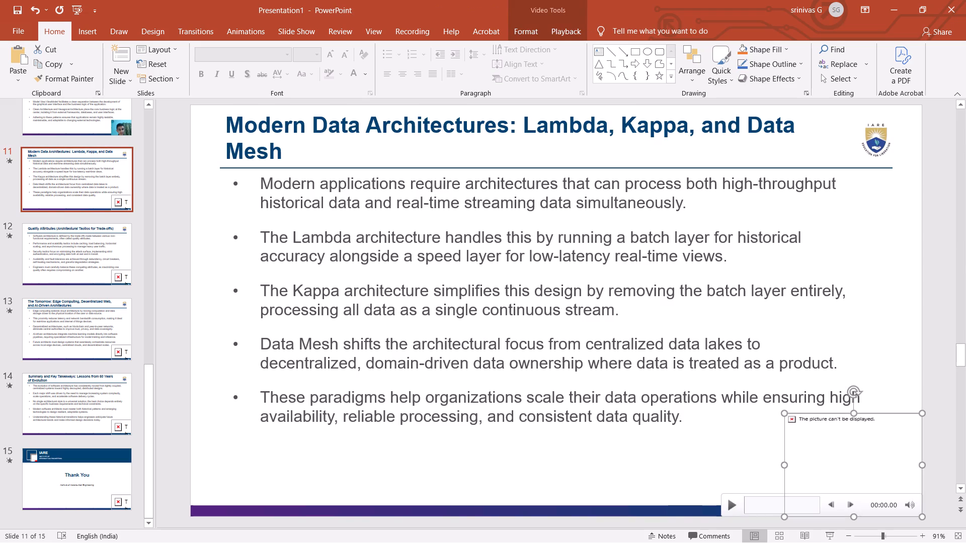
pyautogui.click(731, 507)
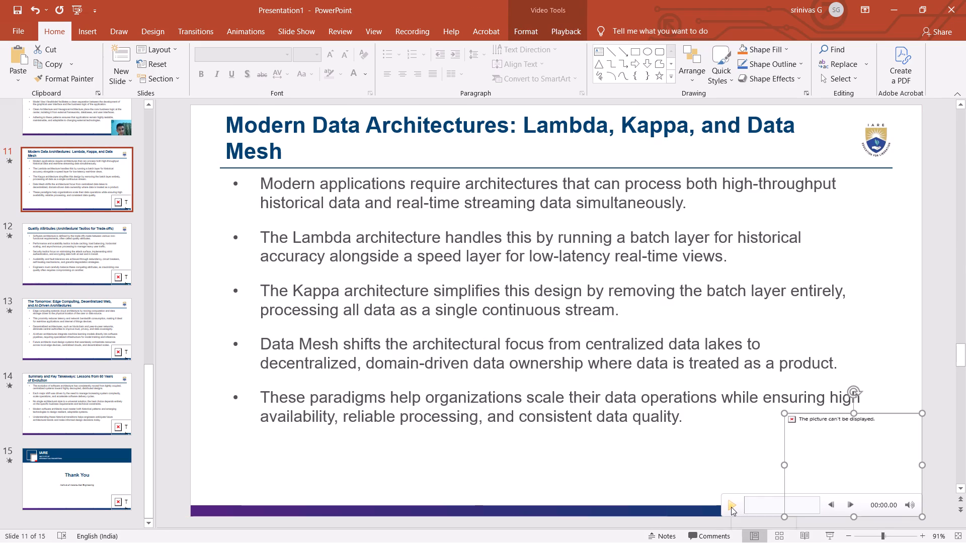
pyautogui.click(731, 507)
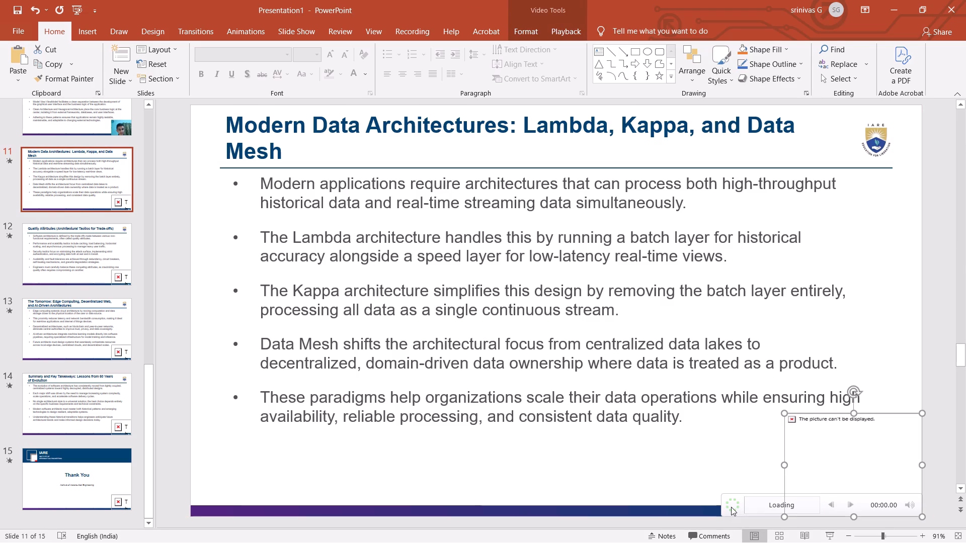
pyautogui.tripleClick(731, 507)
pyautogui.tripleClick(731, 507)
pyautogui.tripleClick(731, 507)
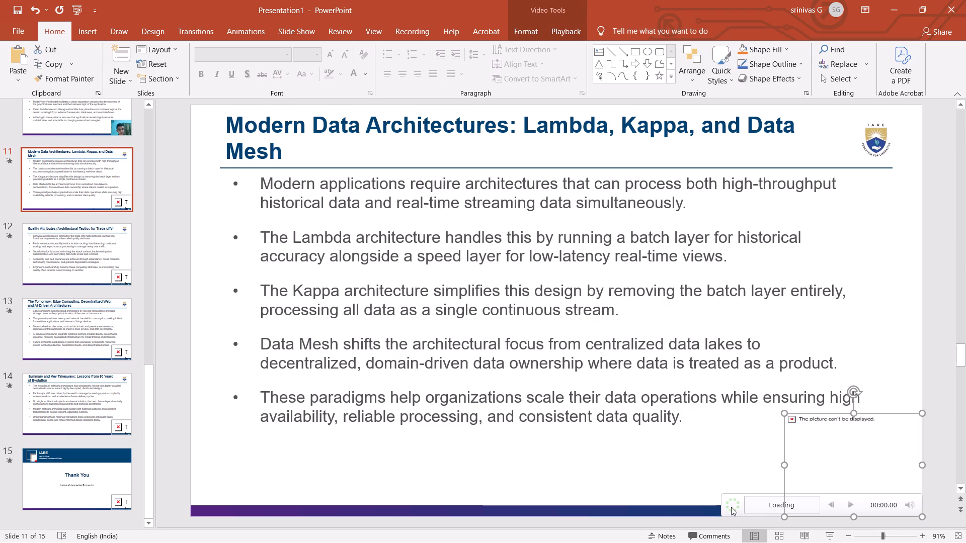
pyautogui.click(731, 507)
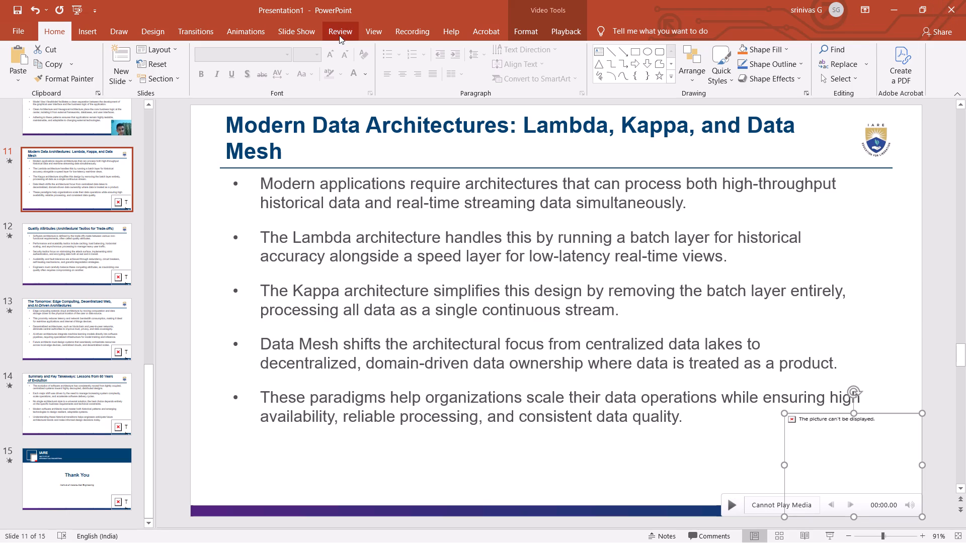
# Reopen SADP.pptx from the recent files and view slide 14, "Summary and Key Takeaways".
pyautogui.click(16, 36)
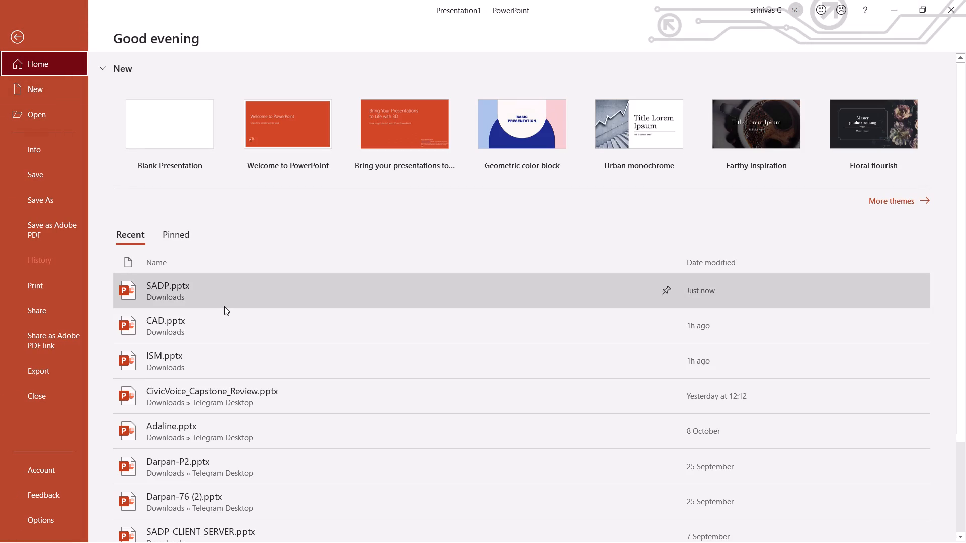
pyautogui.click(224, 296)
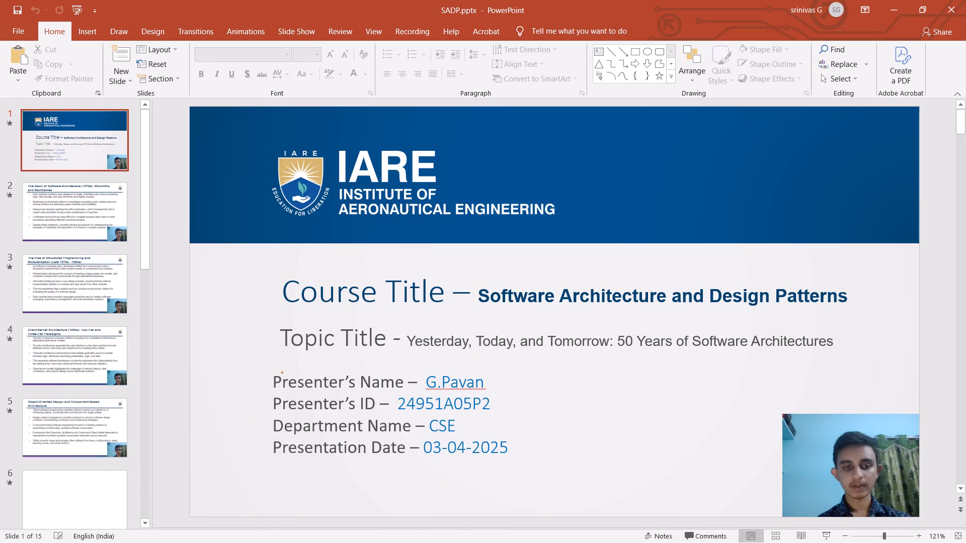
pyautogui.scroll(-6, 112, 413)
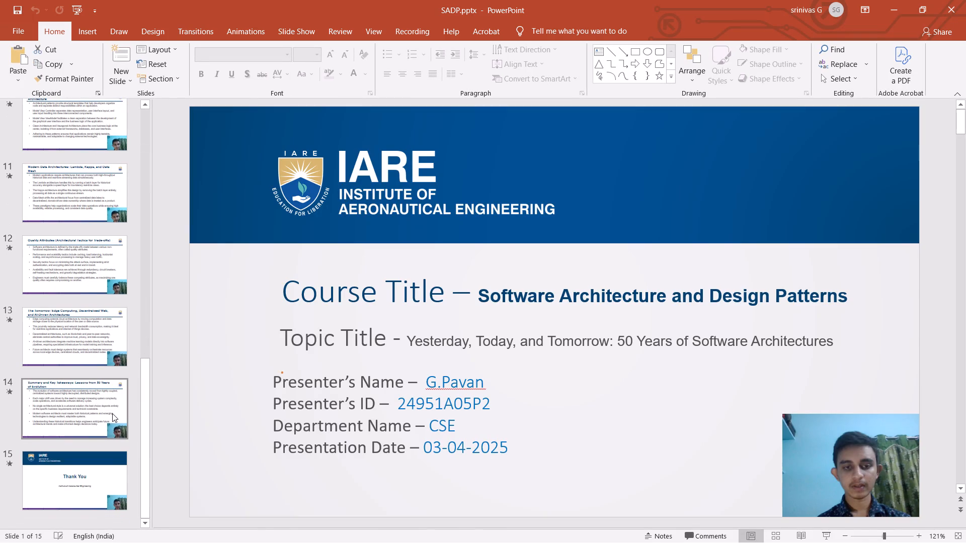
pyautogui.click(112, 413)
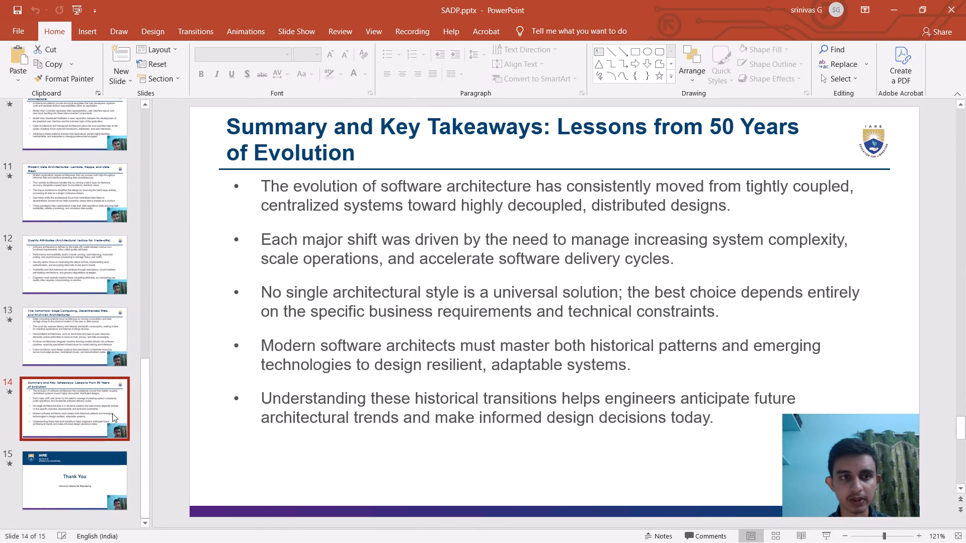
pyautogui.scroll(20, 112, 413)
pyautogui.scroll(20, 112, 413)
pyautogui.scroll(2, 112, 413)
# Return to the new presentation, Presentation1, and delete all of its slides.
pyautogui.hotkey('alt', 'Tab')
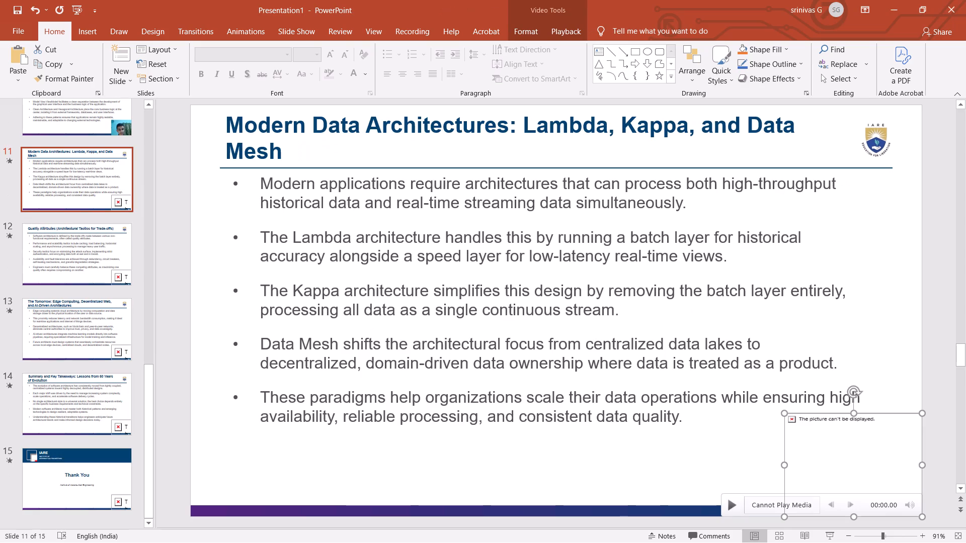
pyautogui.click(118, 263)
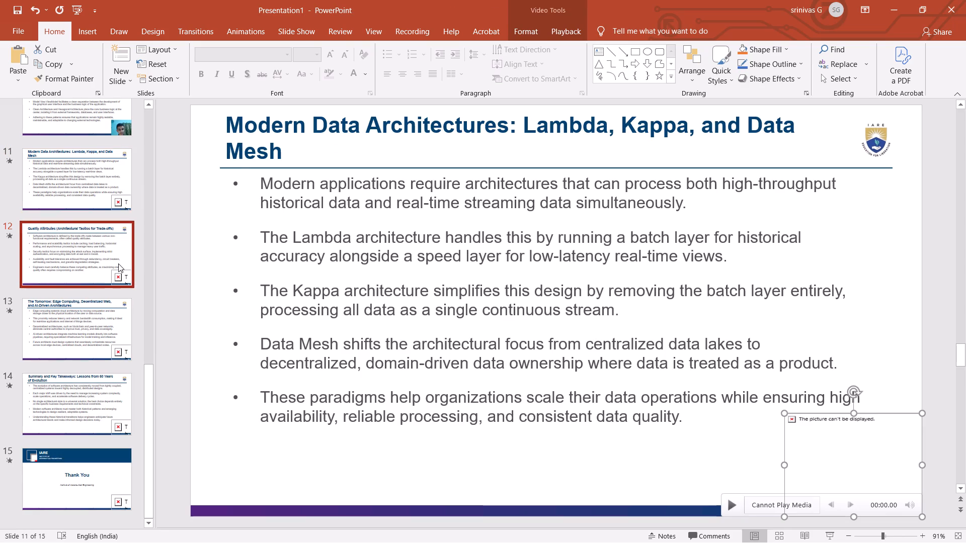
pyautogui.hotkey('ctrl', 'a')
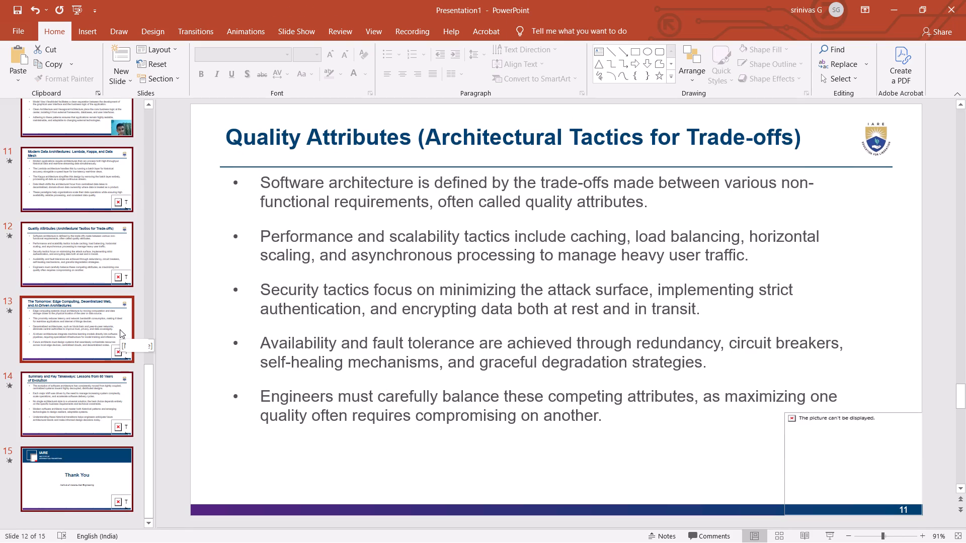
pyautogui.press('Delete')
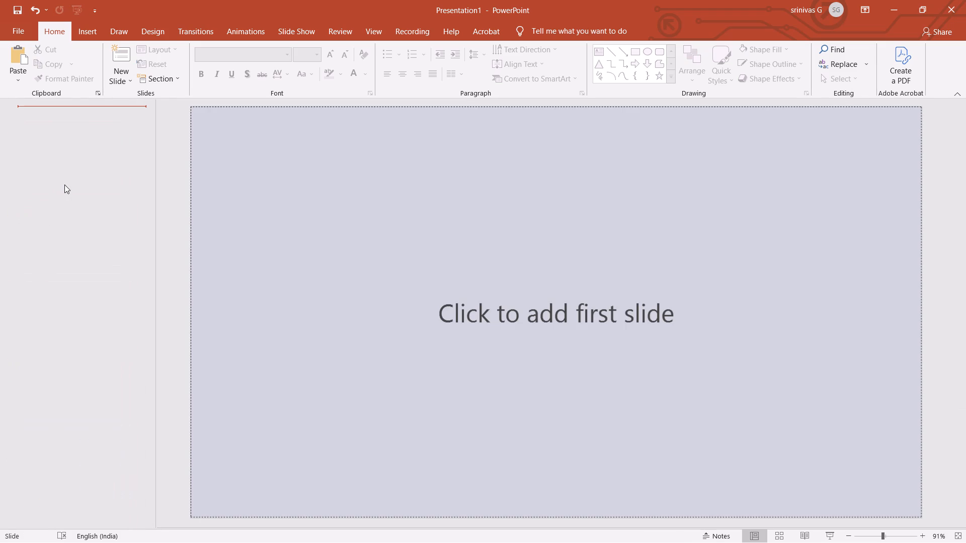
# Add a title slide to the empty presentation and paste the copied SADP.pptx slides after it.
pyautogui.click(128, 80)
pyautogui.click(128, 80)
pyautogui.click(123, 54)
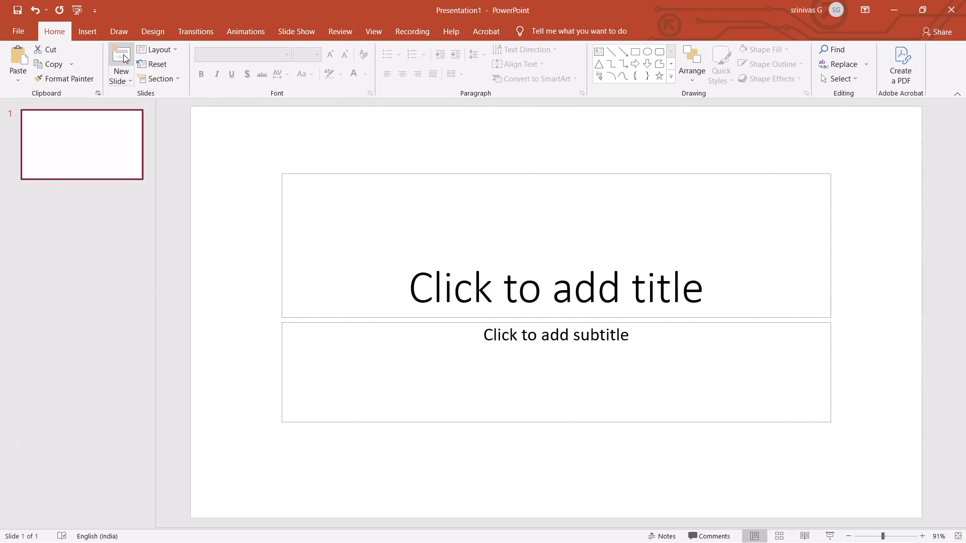
pyautogui.hotkey('ctrl', 'v')
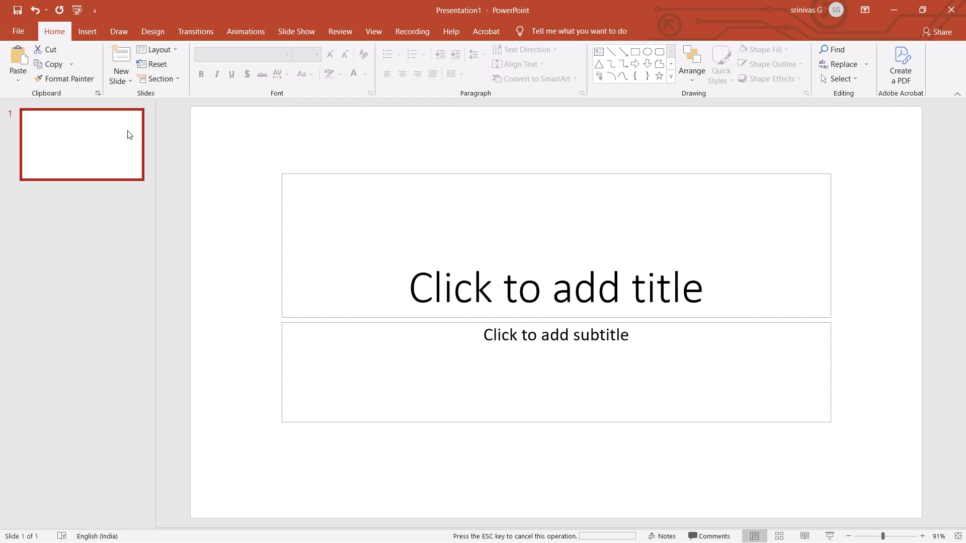
# Delete the blank title slide at the start of the presentation, ahead of the pasted slides.
pyautogui.scroll(-12, 117, 159)
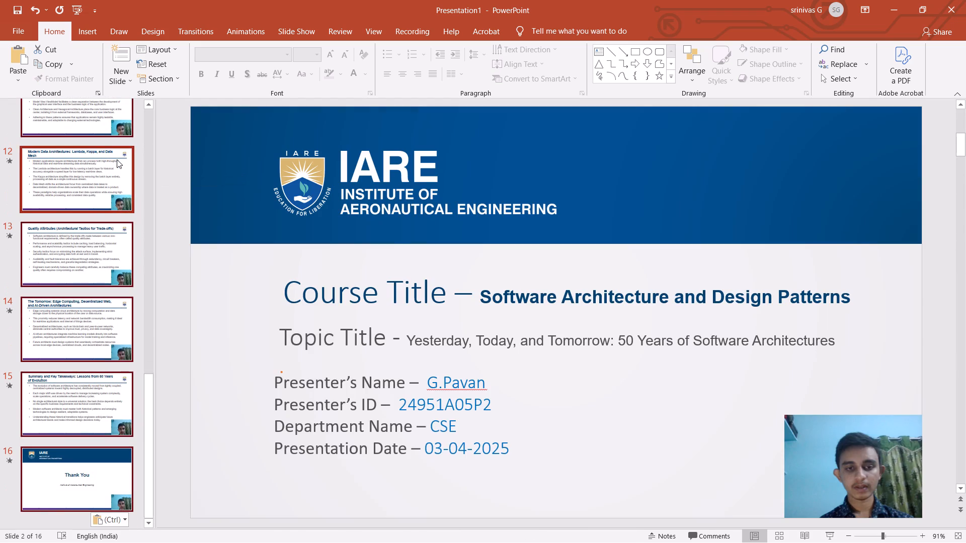
pyautogui.scroll(9, 117, 159)
pyautogui.click(117, 159)
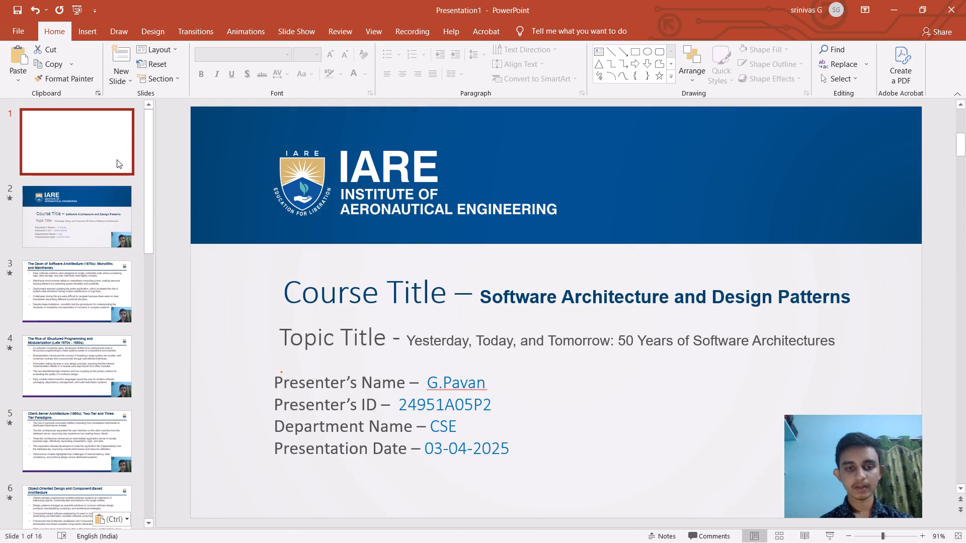
pyautogui.press('Delete')
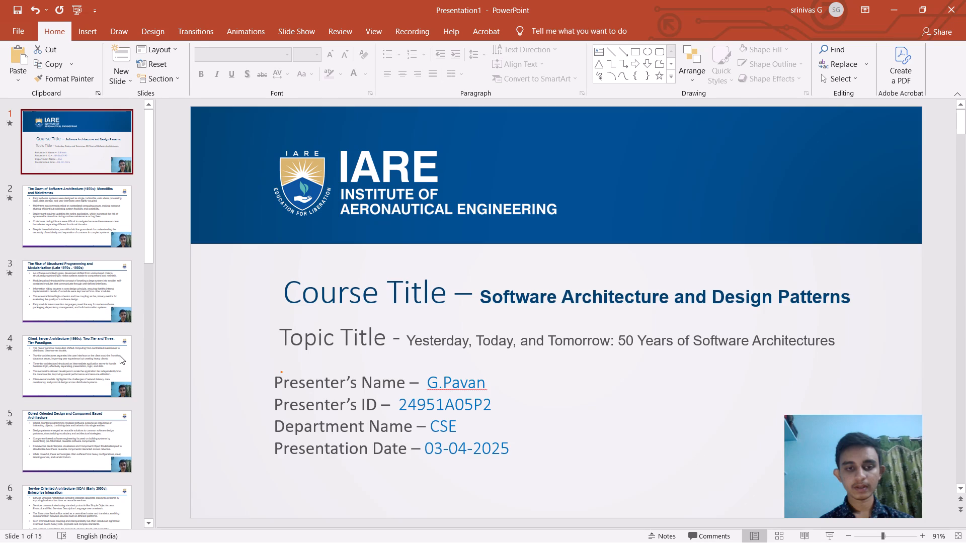
# Check the pasted slides, viewing the closing "Thank You" slide, "Summary and Key Takeaways" and the opening course title slide.
pyautogui.scroll(-8, 120, 355)
pyautogui.click(114, 487)
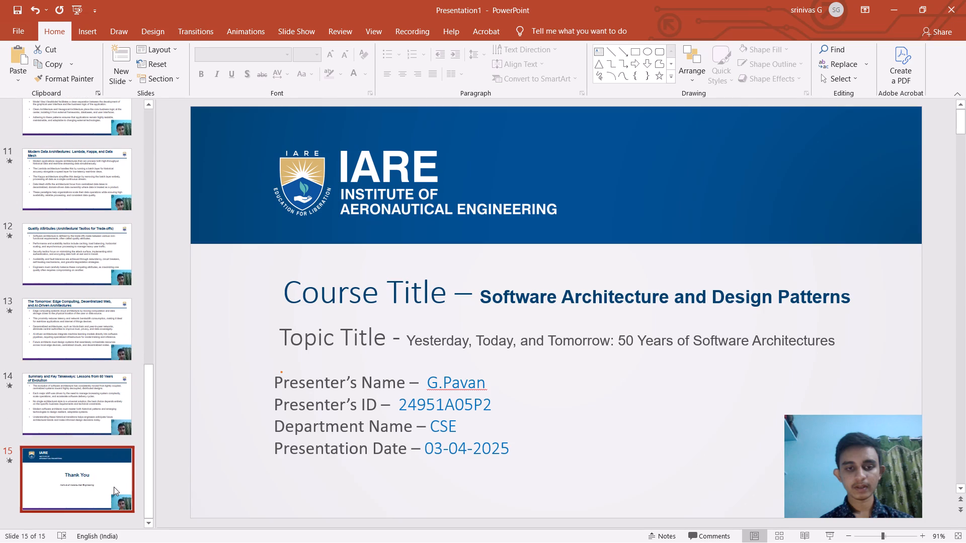
pyautogui.click(106, 433)
pyautogui.scroll(6, 106, 433)
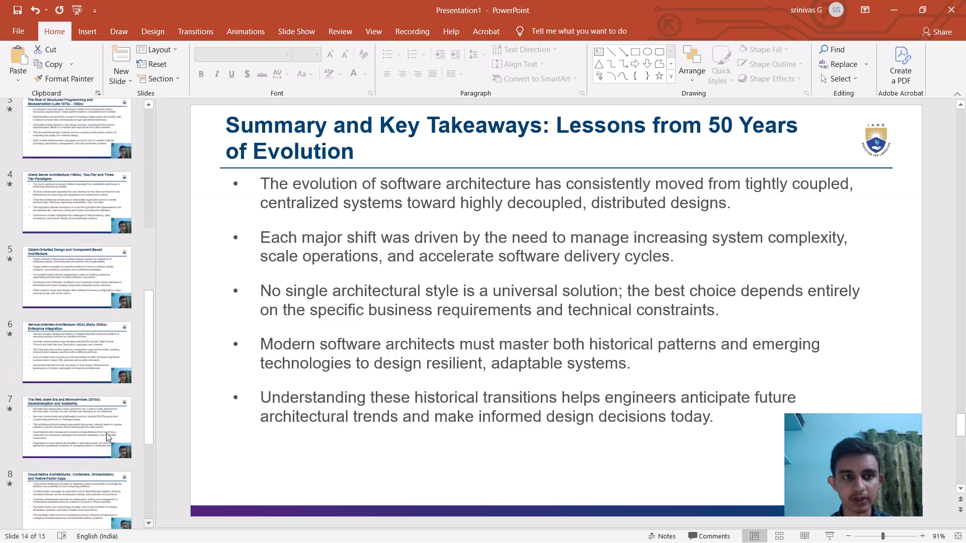
pyautogui.click(107, 134)
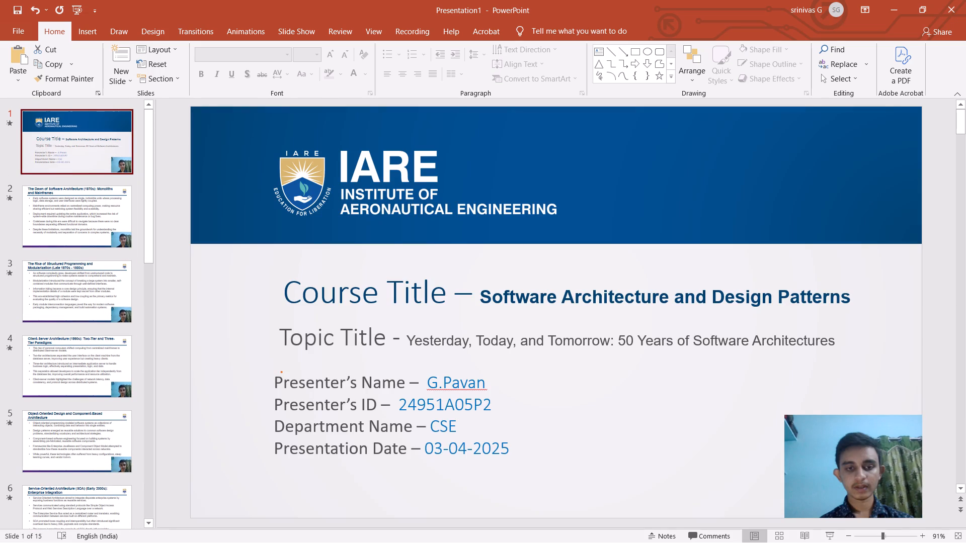
# Switch to Chrome and reload the Samvidha campus management page.
pyautogui.hotkey('alt', 'Tab')
pyautogui.hotkey('alt', 'Tab')
pyautogui.hotkey('alt', 'Tab')
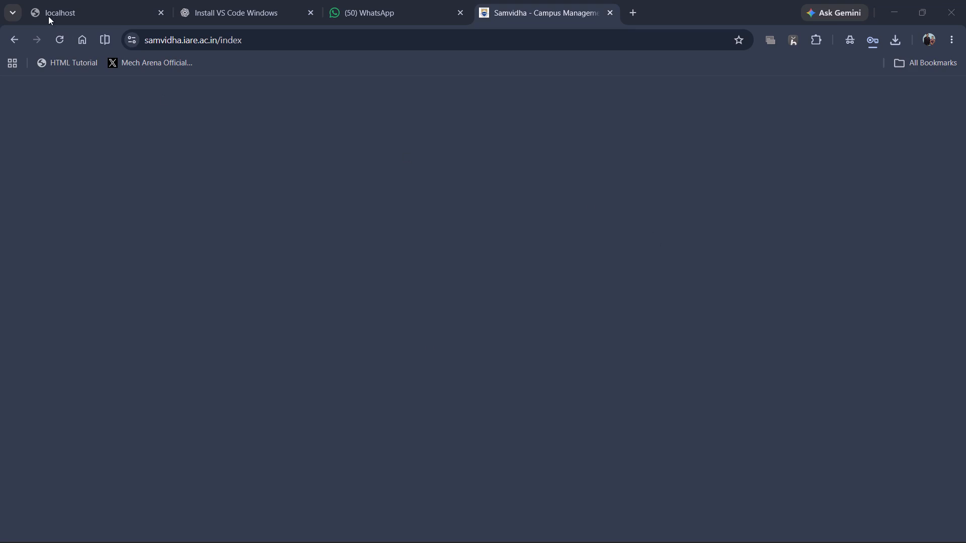
pyautogui.click(61, 44)
pyautogui.hotkey('alt', 'Tab')
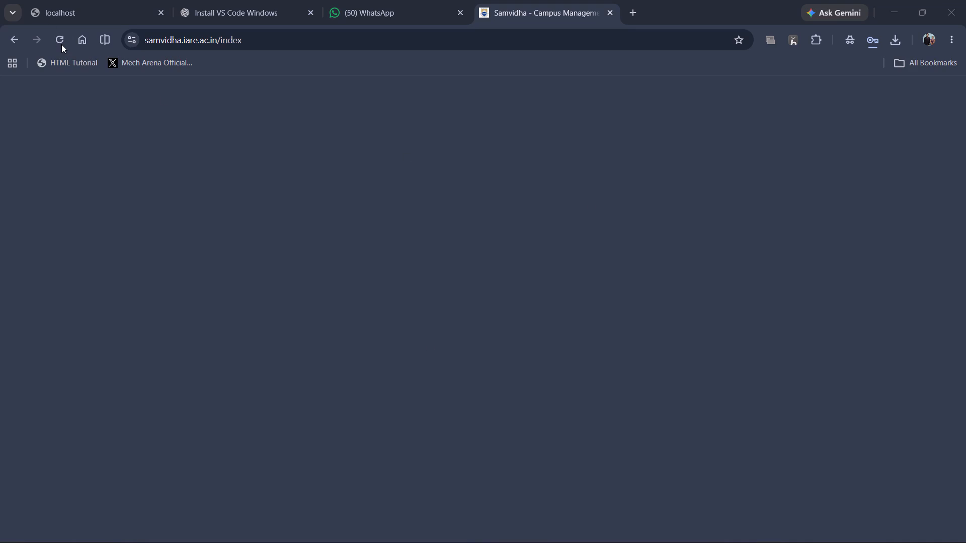
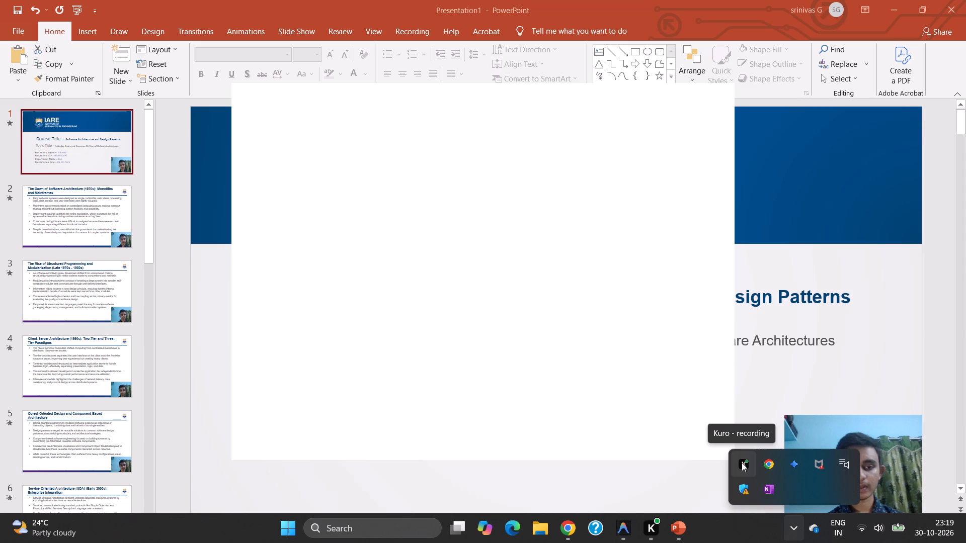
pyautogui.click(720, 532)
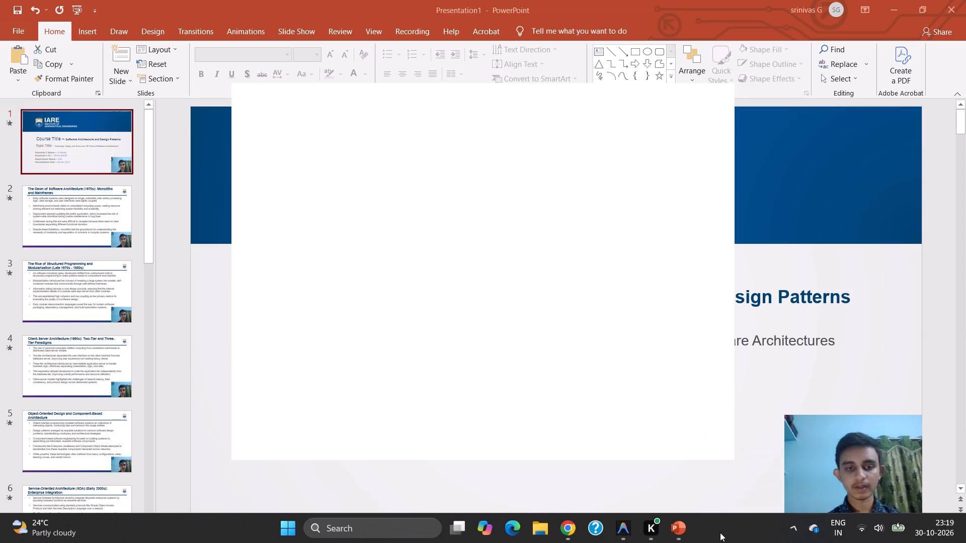
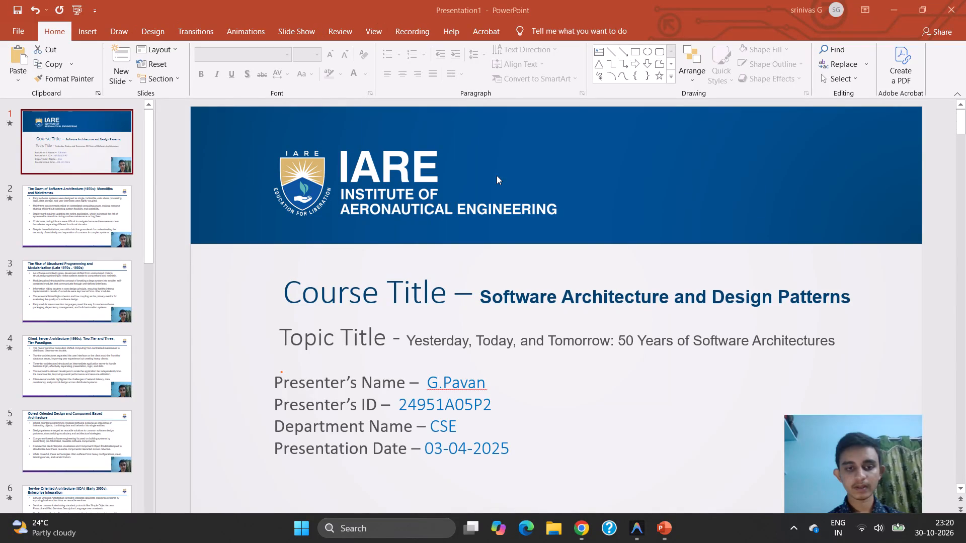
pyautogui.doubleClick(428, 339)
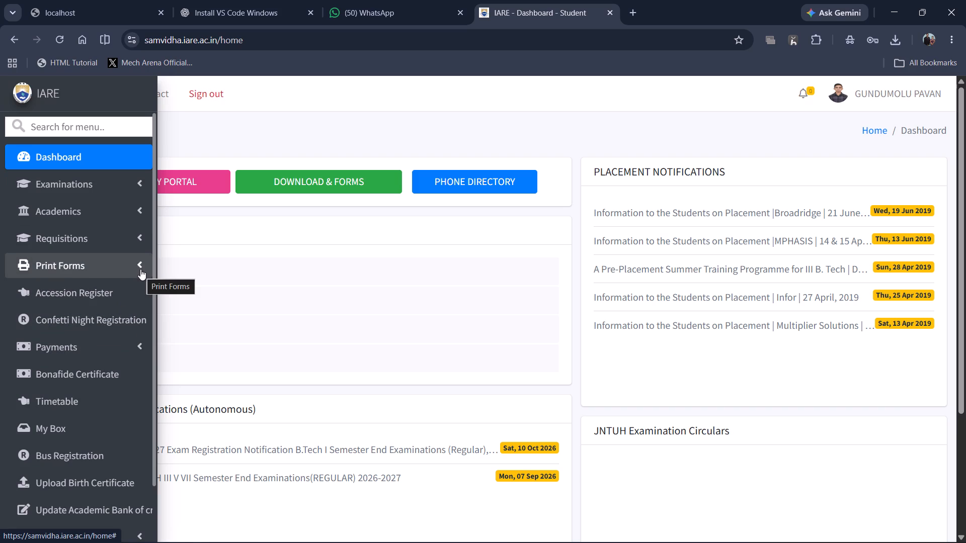
# Expand the Uploads section of the Samvidha student portal and look through its upload options.
pyautogui.scroll(-4, 112, 482)
pyautogui.click(111, 471)
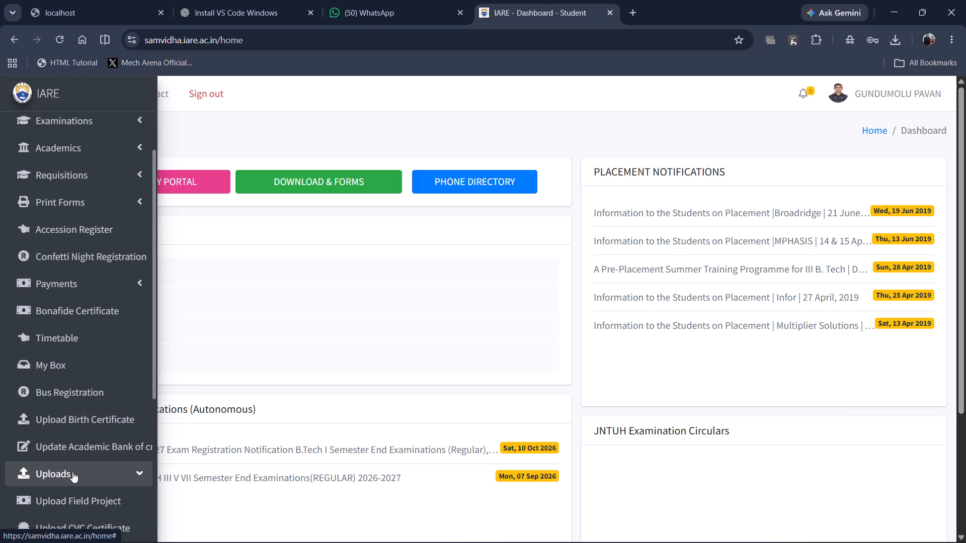
pyautogui.scroll(-3, 72, 472)
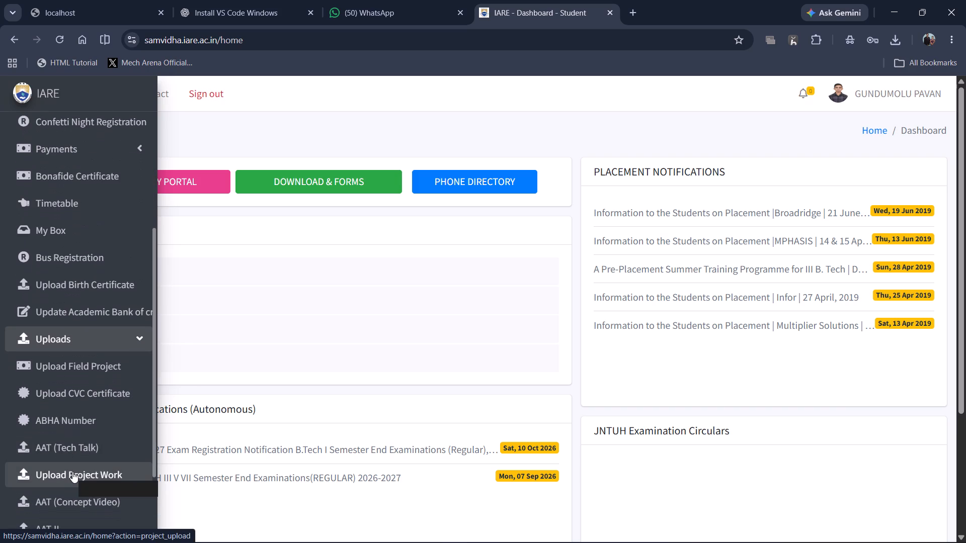
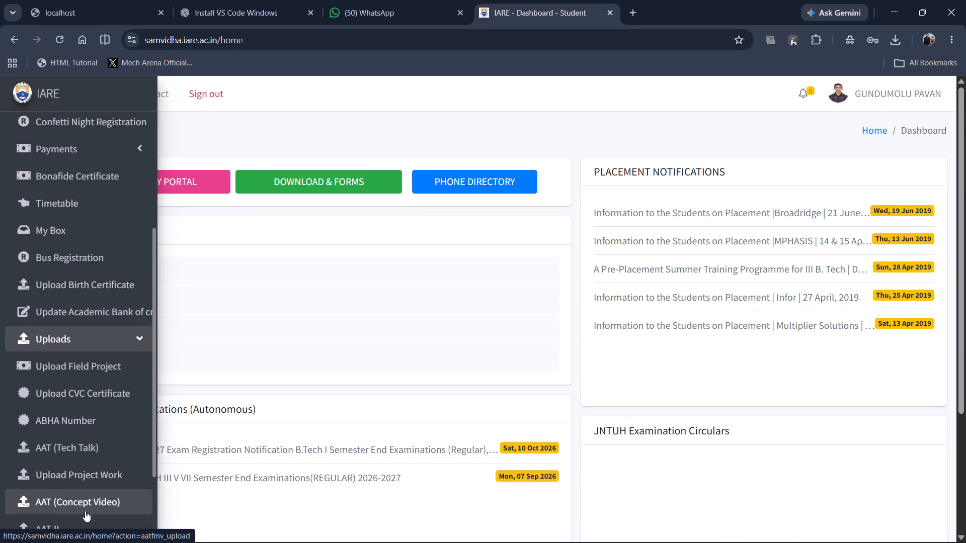
# Open the AAT-I page from the portal's Uploads section and look at its course list.
pyautogui.scroll(-5, 86, 514)
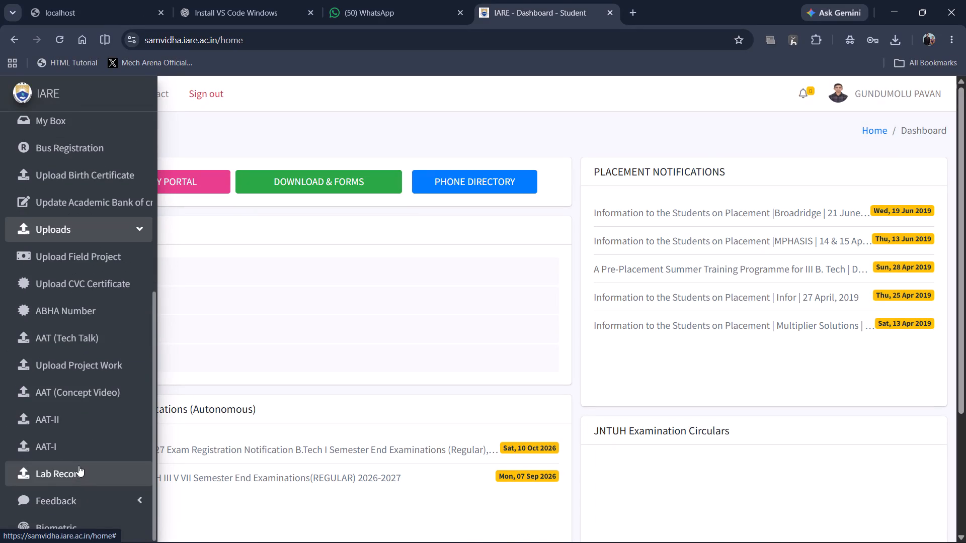
pyautogui.click(82, 476)
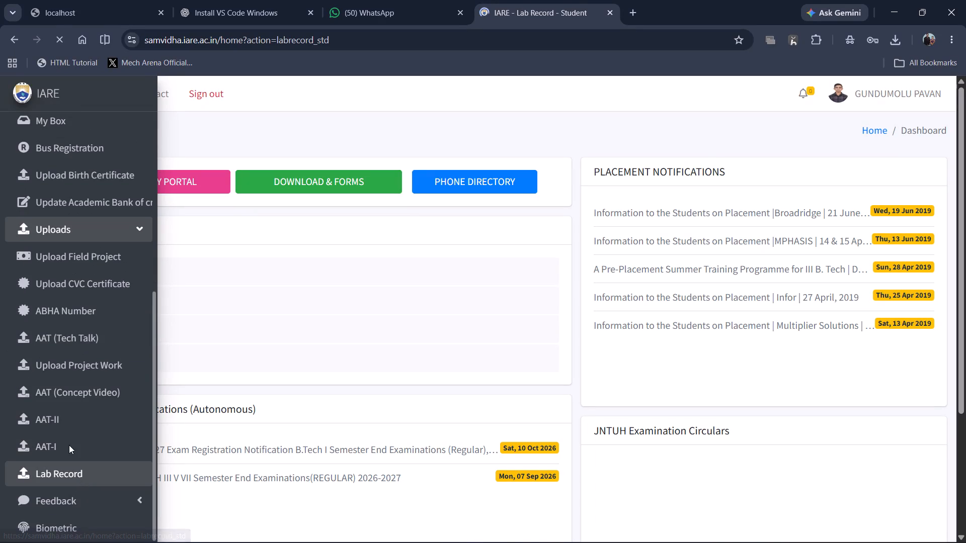
pyautogui.click(69, 444)
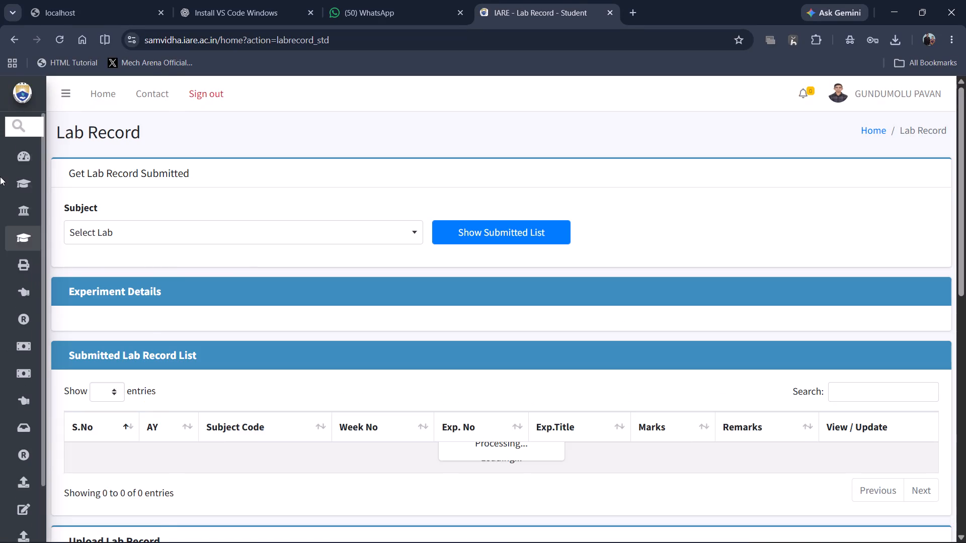
pyautogui.scroll(-6, 70, 374)
pyautogui.click(89, 470)
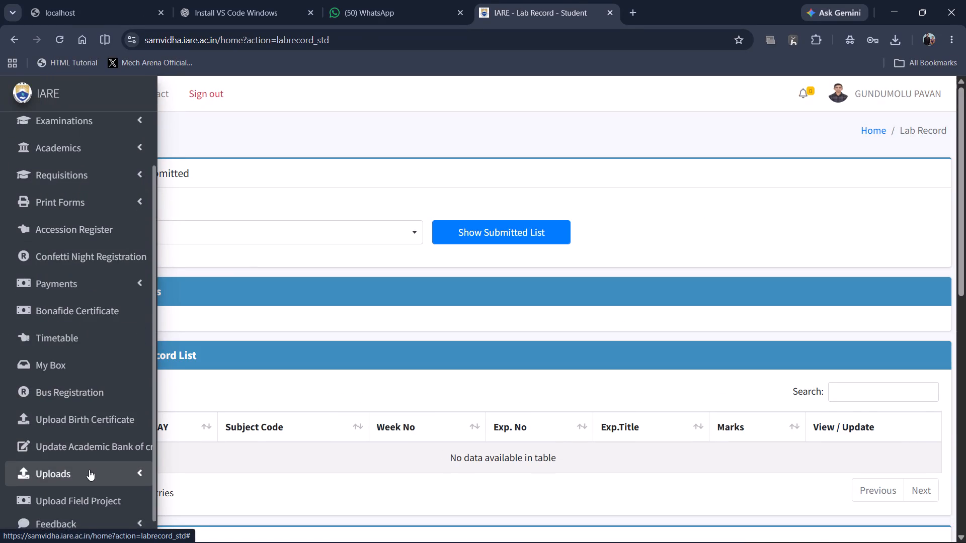
pyautogui.scroll(-7, 89, 470)
pyautogui.click(79, 438)
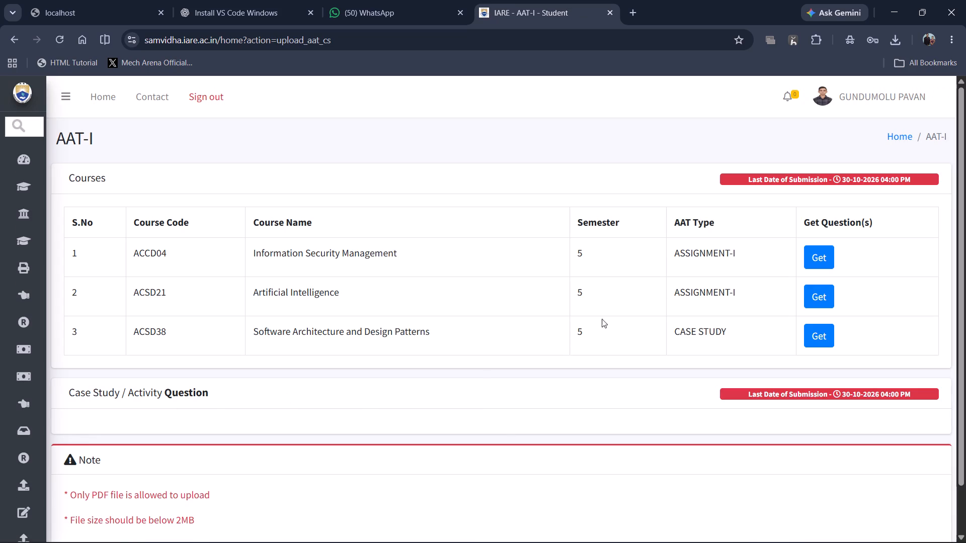
# Open the AAT-II page from the Uploads section and look over its courses and upload notes.
pyautogui.scroll(-6, 0, 442)
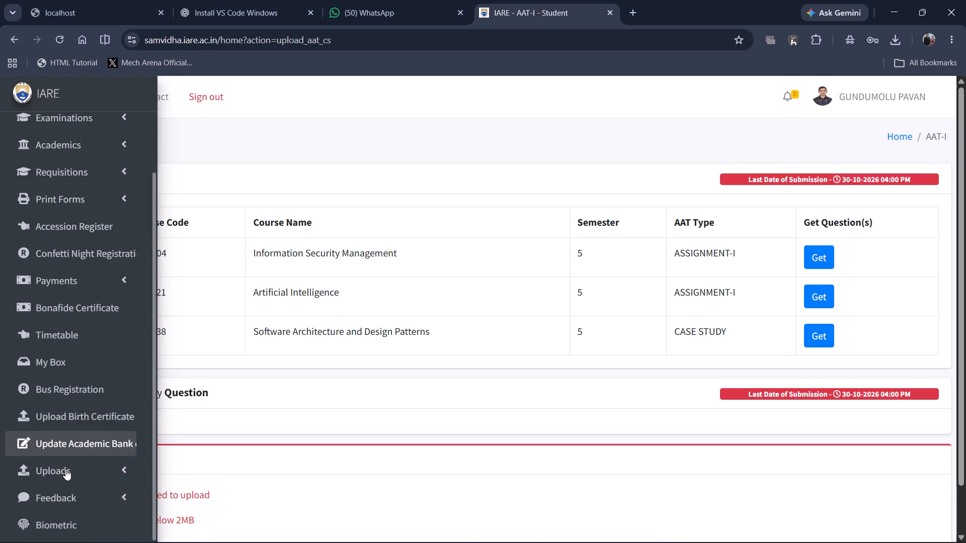
pyautogui.click(65, 469)
pyautogui.scroll(-5, 65, 469)
pyautogui.click(62, 411)
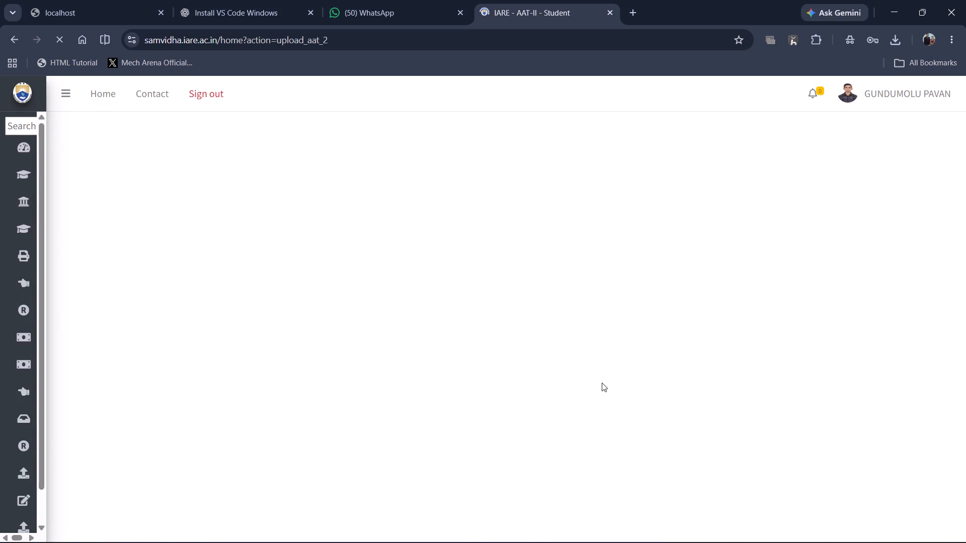
pyautogui.scroll(-1, 602, 383)
pyautogui.scroll(1, 602, 383)
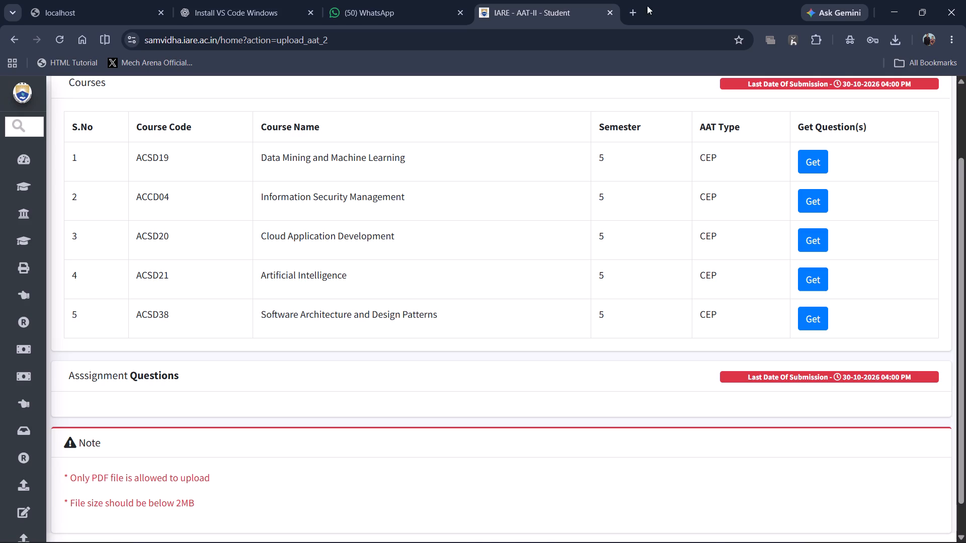
# Open Google Drive in a new browser tab.
pyautogui.click(630, 10)
pyautogui.write('DRI')
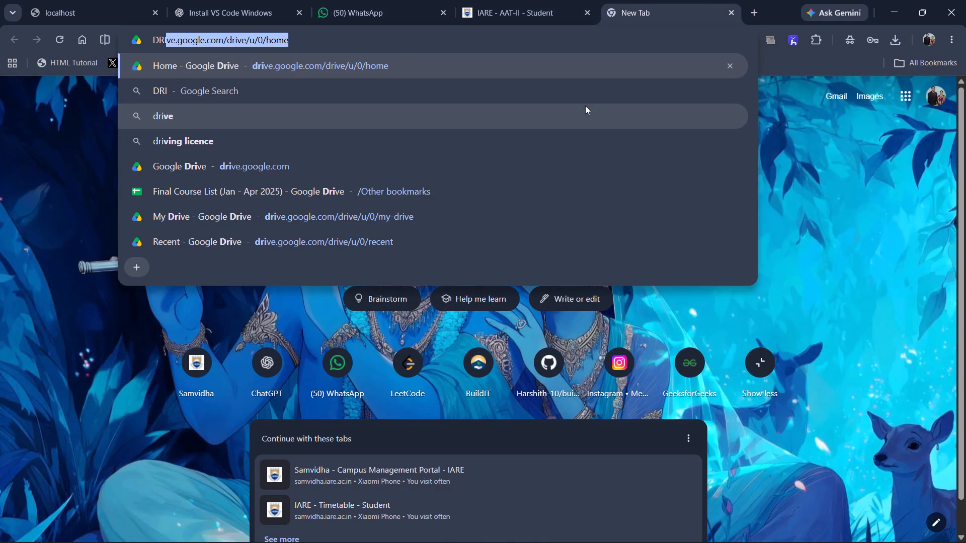
pyautogui.press('Return')
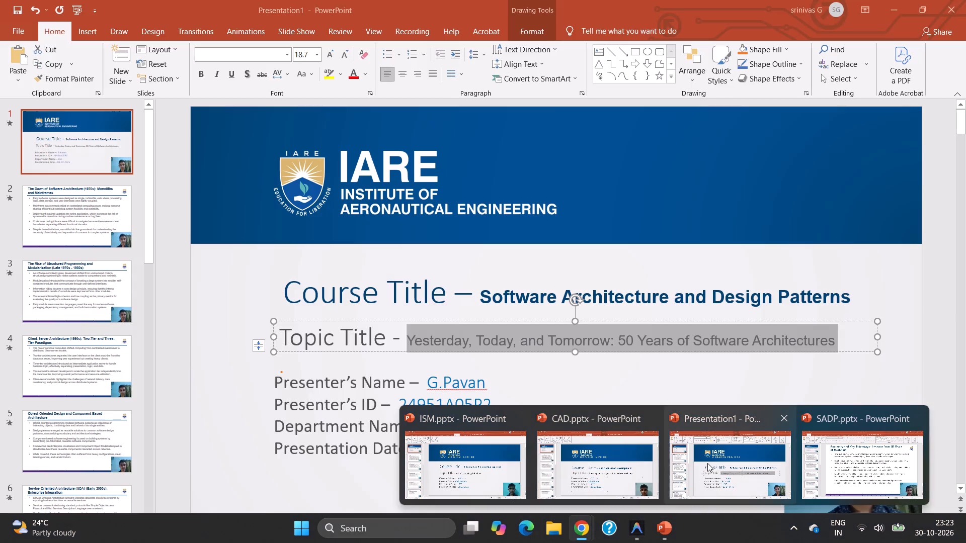
# Switch to Presentation1 in PowerPoint to check its title slide, and return to the Chrome window.
pyautogui.click(707, 463)
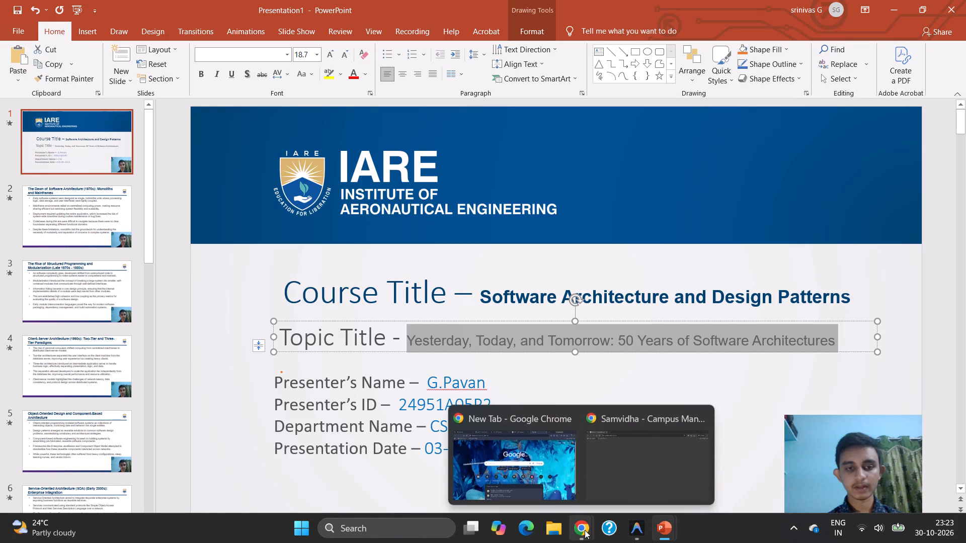
pyautogui.click(521, 462)
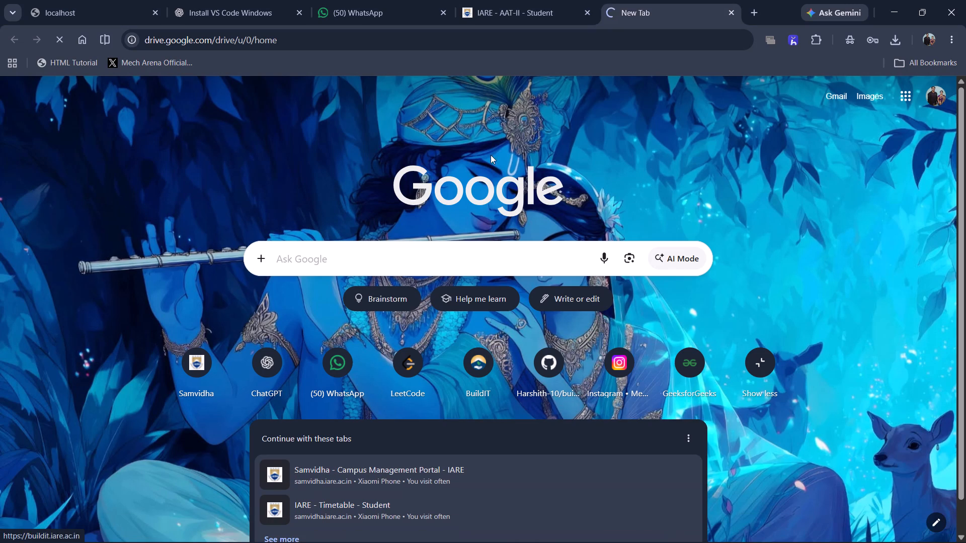
# On the AAT-II page, get the assignment question for Software Architecture and Design Patterns (ACSD38).
pyautogui.click(513, 0)
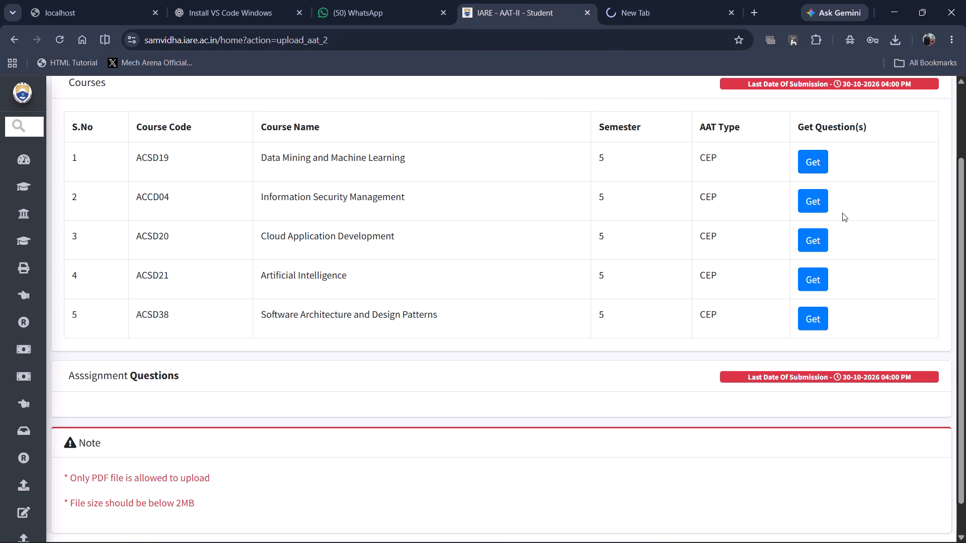
pyautogui.click(817, 309)
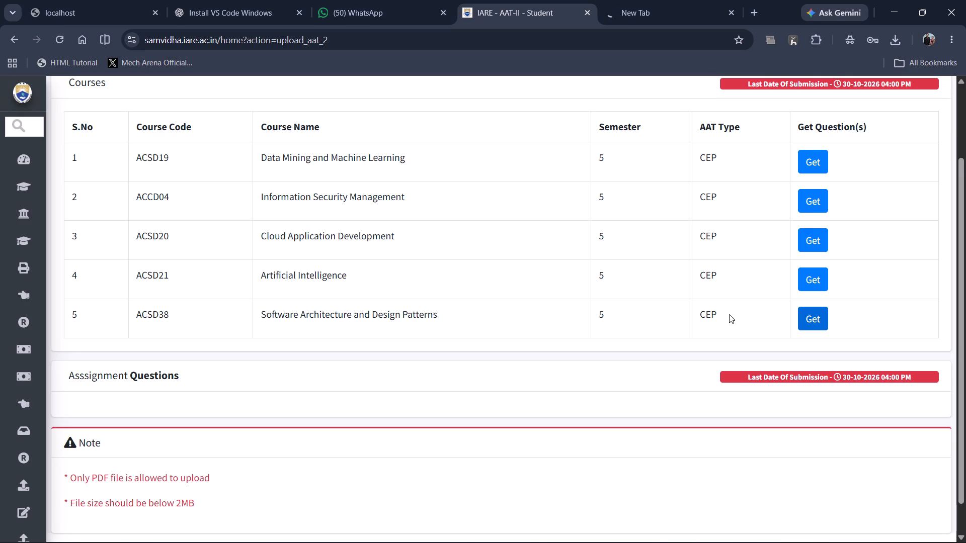
pyautogui.click(486, 375)
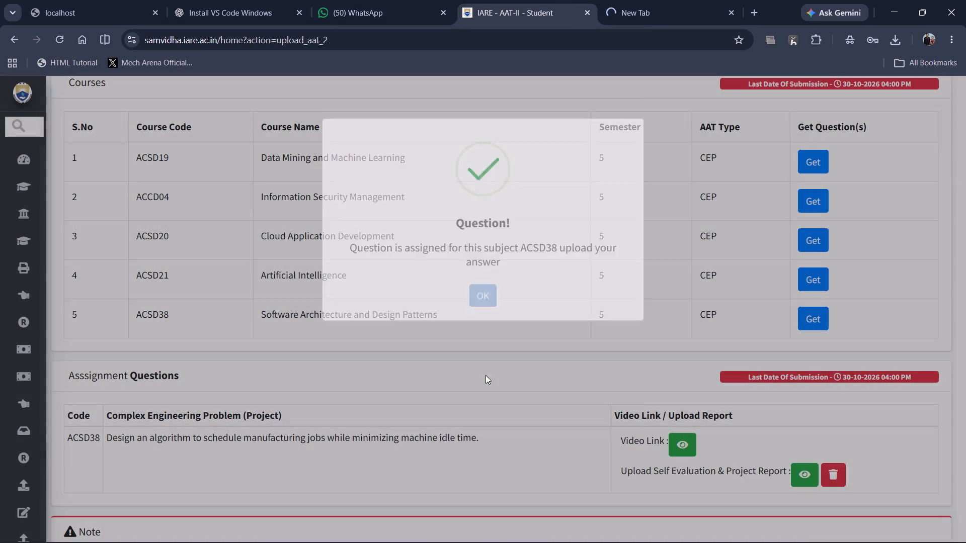
# Copy the ACSD38 question about scheduling manufacturing jobs and paste it over the selected topic title on Presentation1's first slide in PowerPoint.
pyautogui.moveTo(478, 437); pyautogui.dragTo(360, 446)
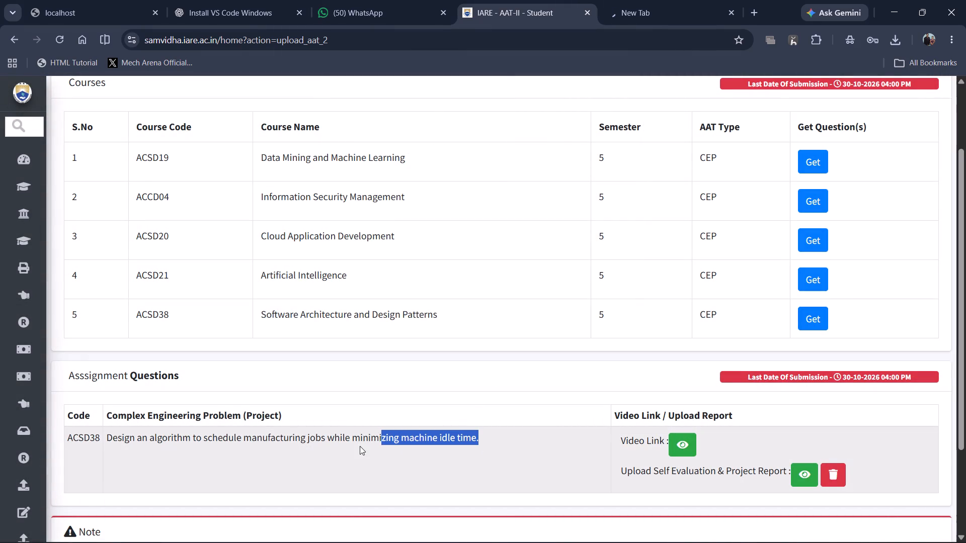
pyautogui.moveTo(360, 446); pyautogui.dragTo(111, 437)
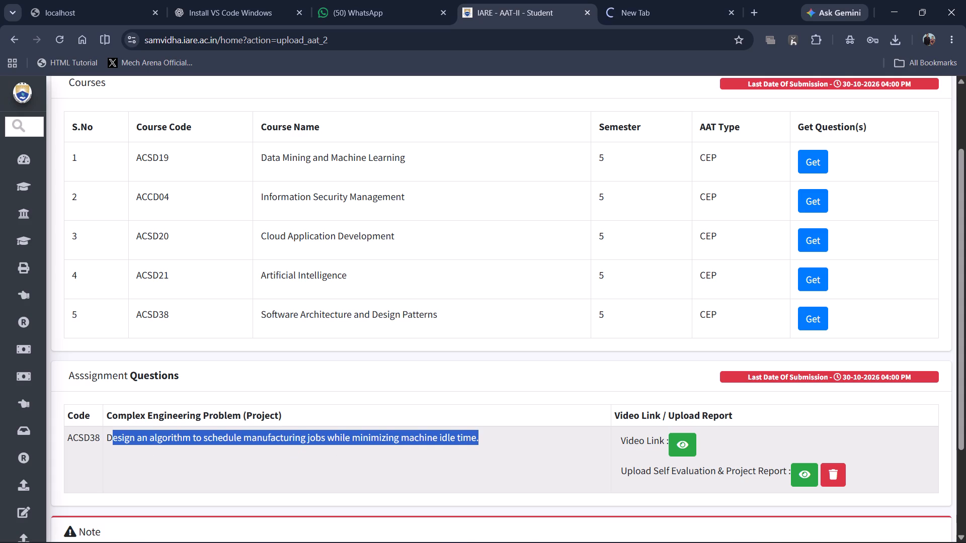
pyautogui.moveTo(111, 437); pyautogui.dragTo(106, 437)
pyautogui.hotkey('ctrl', 'c')
pyautogui.hotkey('alt', 'Tab')
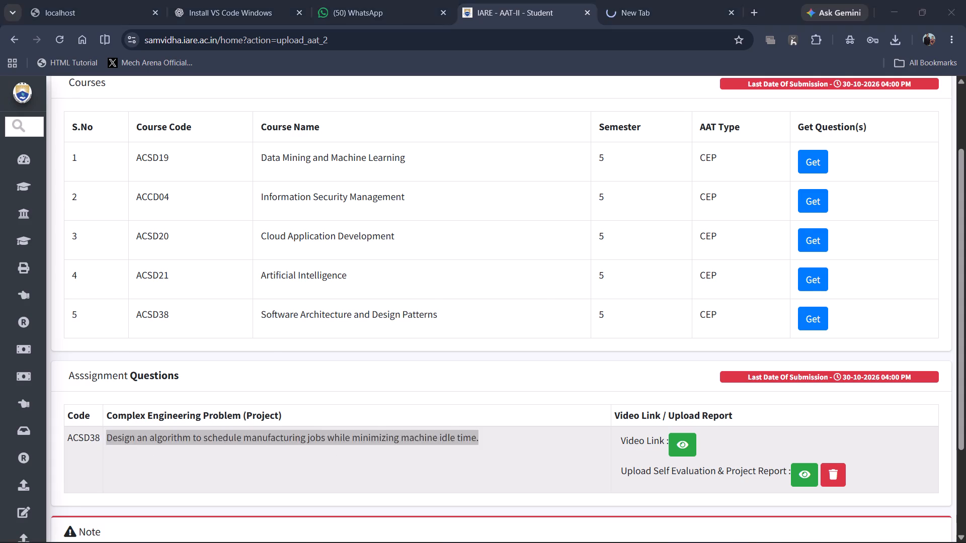
pyautogui.hotkey('ctrl', 'v')
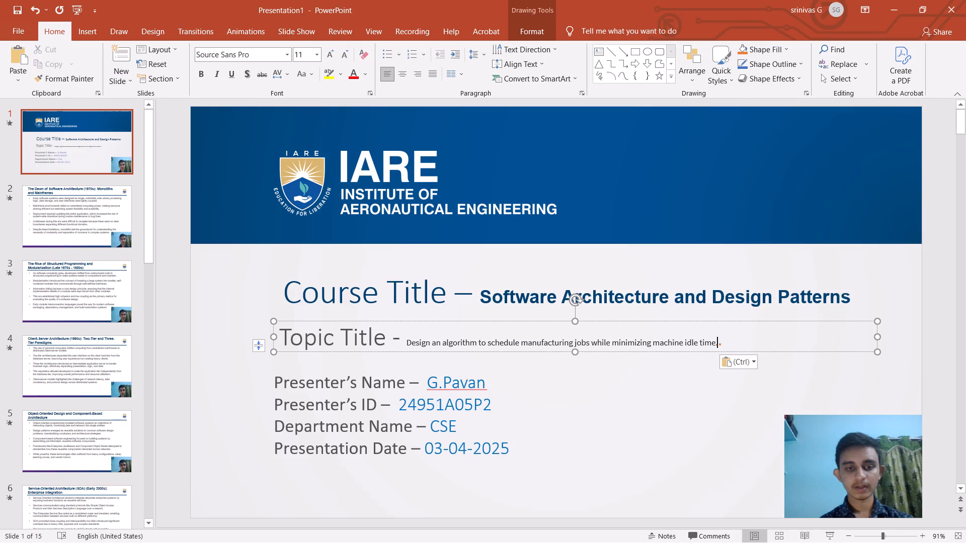
# Enlarge the pasted topic text to 16 pt and widen its text box toward the slide's right edge.
pyautogui.moveTo(717, 343); pyautogui.dragTo(414, 335)
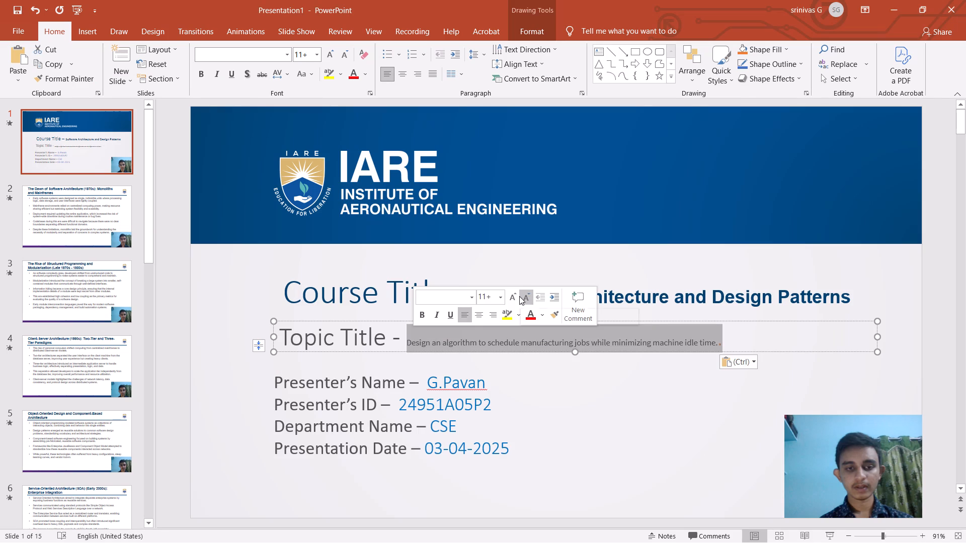
pyautogui.tripleClick(512, 296)
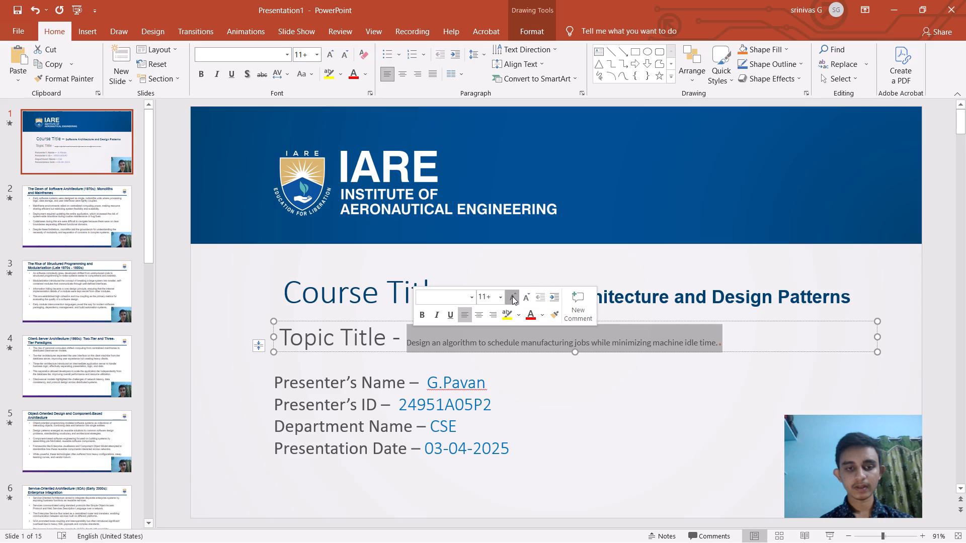
pyautogui.click(512, 296)
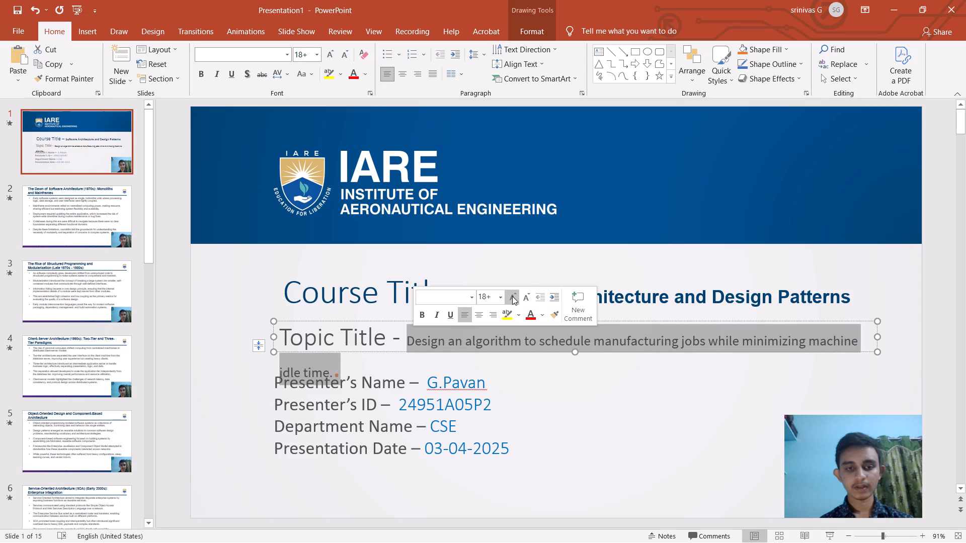
pyautogui.click(524, 296)
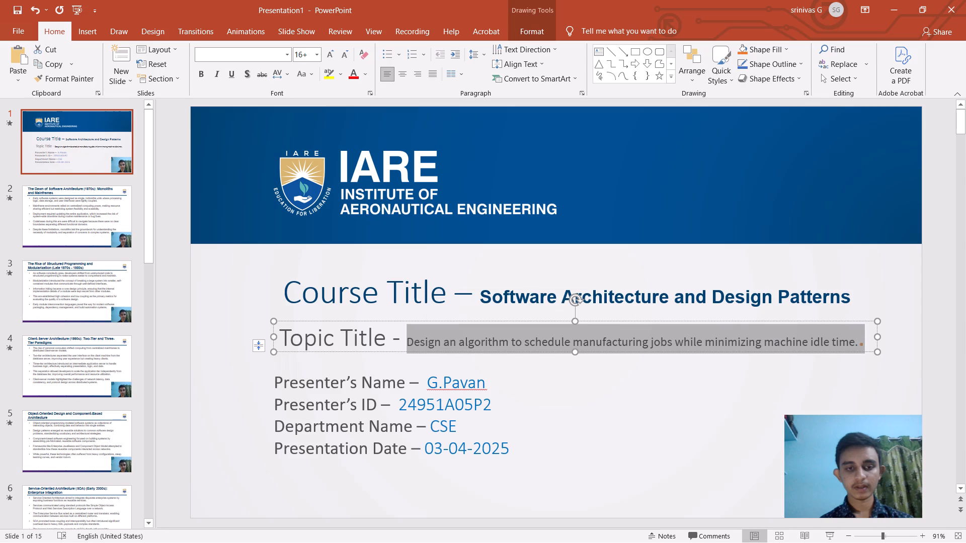
pyautogui.moveTo(876, 337); pyautogui.dragTo(883, 337)
pyautogui.moveTo(883, 337); pyautogui.dragTo(899, 335)
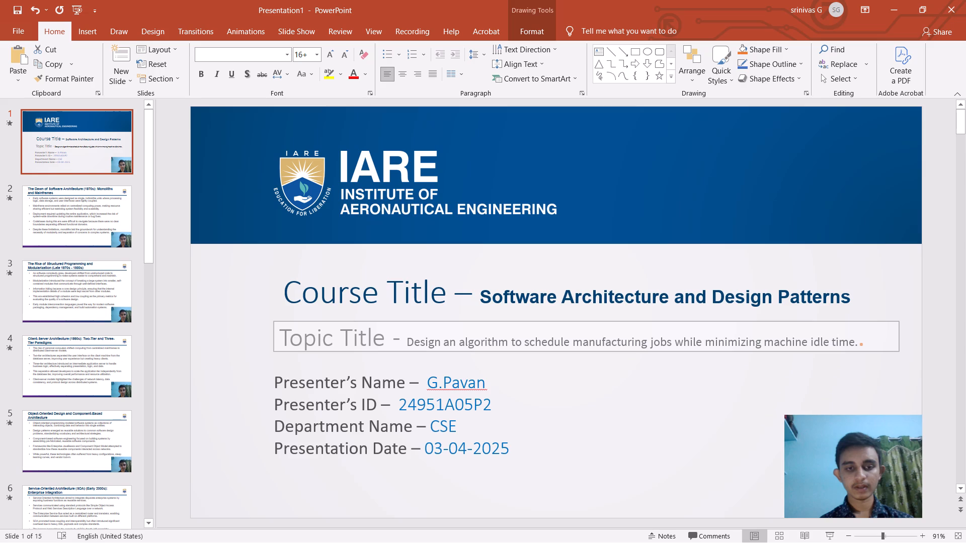
# Delete the leftover dot and the full stop at the end of the topic title.
pyautogui.click(866, 345)
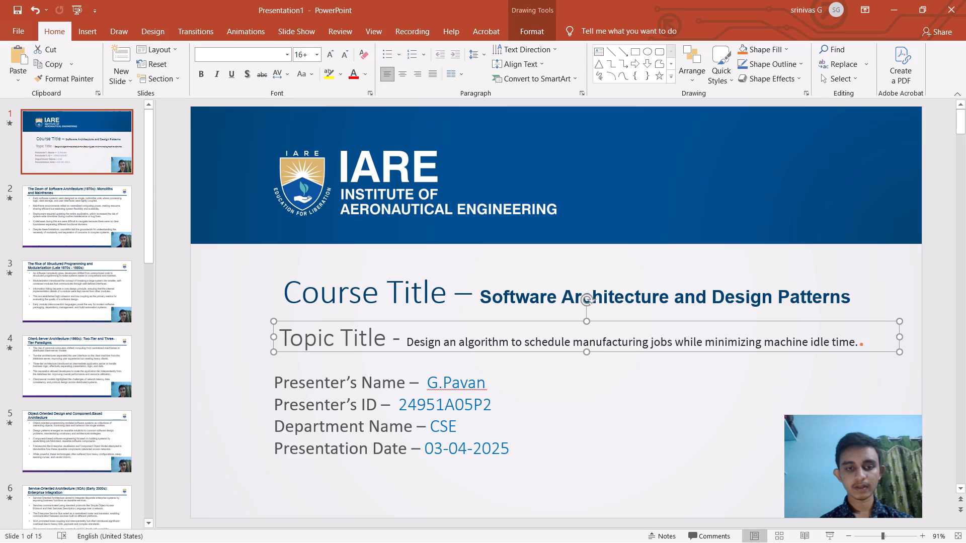
pyautogui.click(861, 343)
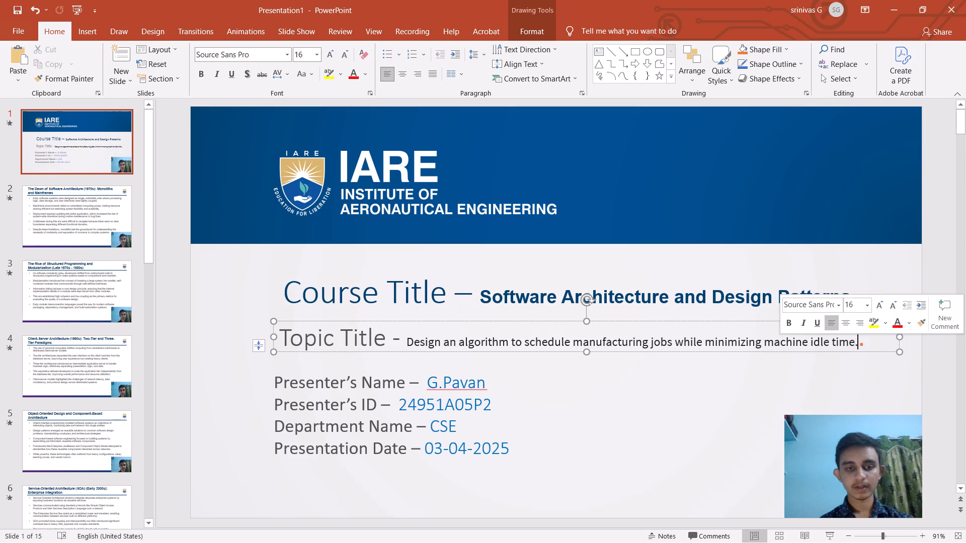
pyautogui.press('Right')
pyautogui.press('BackSpace')
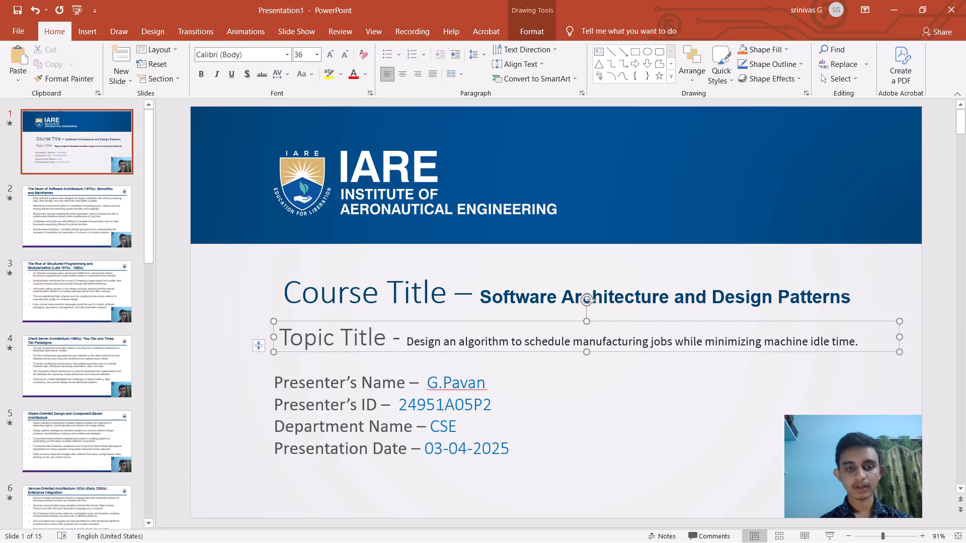
pyautogui.press('BackSpace')
# Set the topic text to 18 pt and extend its text box leftward to fit the title on one line.
pyautogui.moveTo(854, 343); pyautogui.dragTo(407, 335)
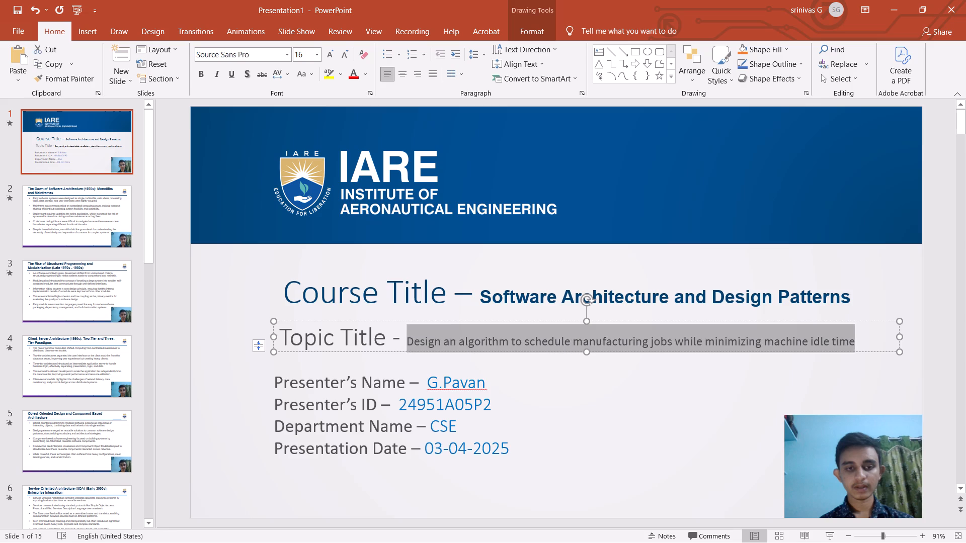
pyautogui.moveTo(407, 335); pyautogui.dragTo(409, 335)
pyautogui.click(507, 295)
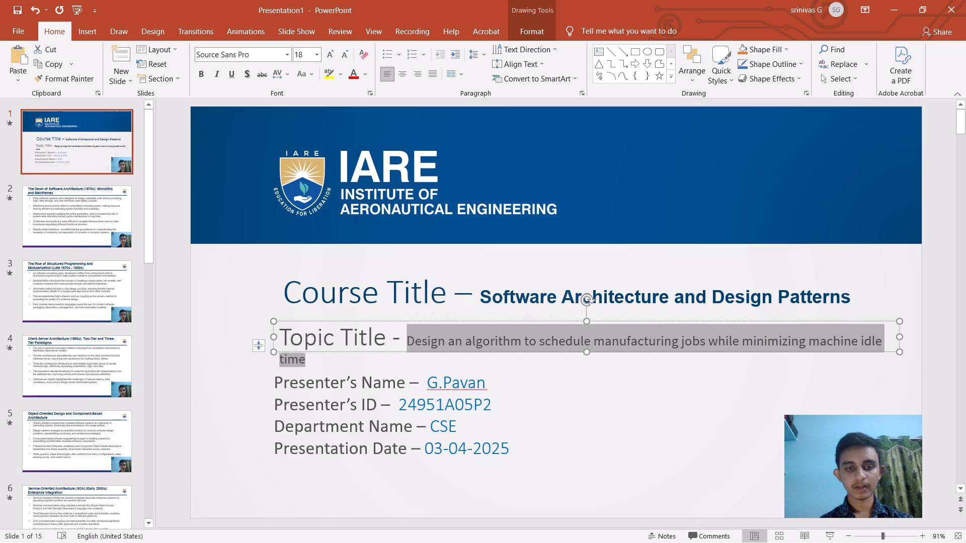
pyautogui.moveTo(271, 338); pyautogui.dragTo(259, 340)
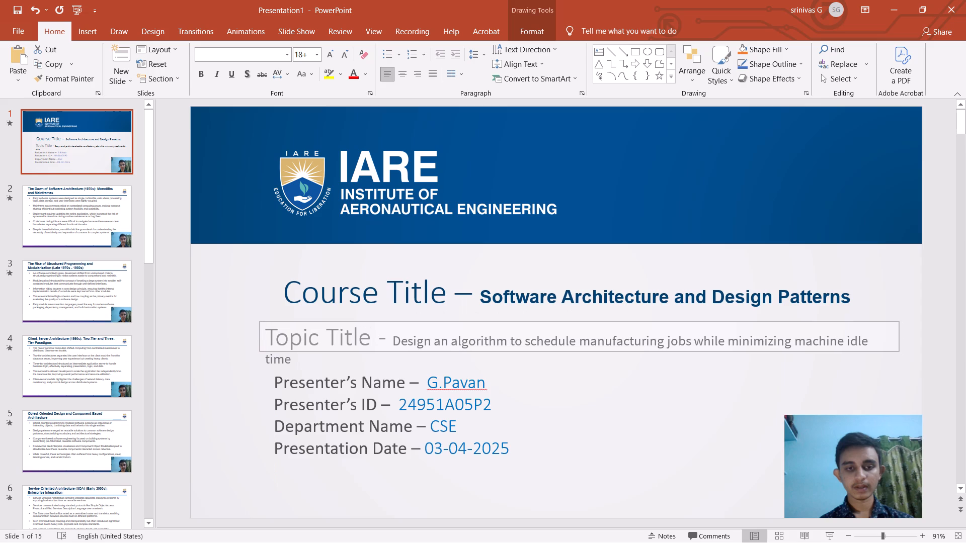
pyautogui.moveTo(259, 340); pyautogui.dragTo(254, 340)
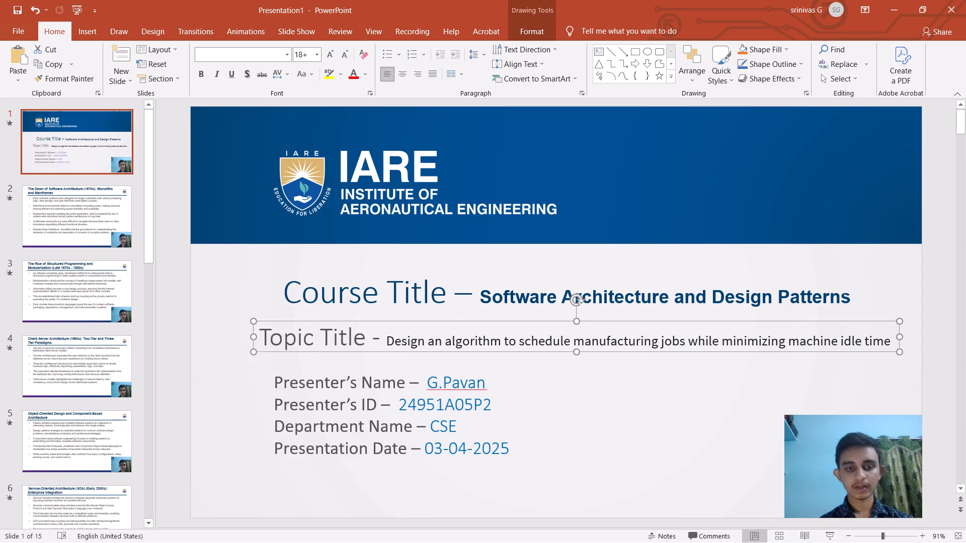
# Move the Course Title text box on slide 1 leftward so its text lines up with the Topic Title line.
pyautogui.click(281, 289)
pyautogui.moveTo(284, 290); pyautogui.dragTo(260, 294)
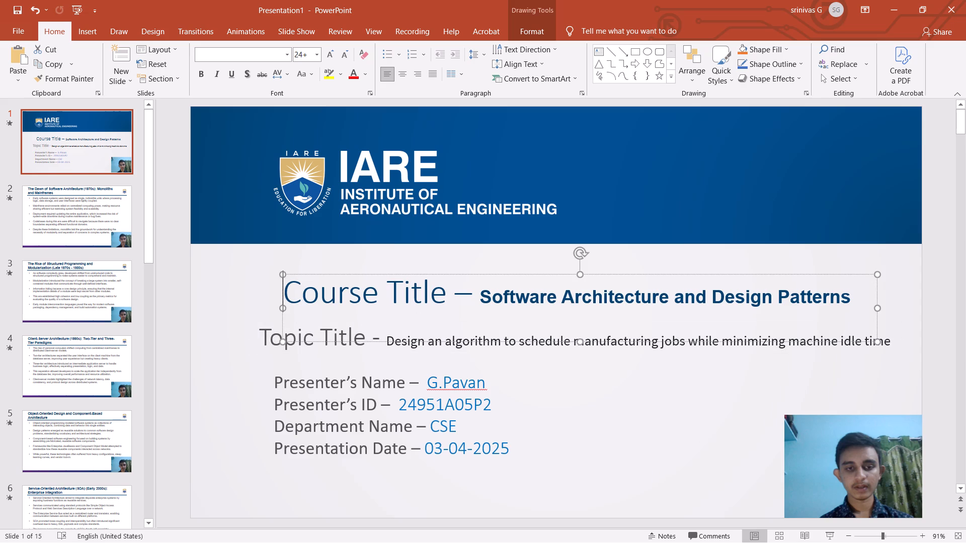
pyautogui.moveTo(260, 294); pyautogui.dragTo(257, 308)
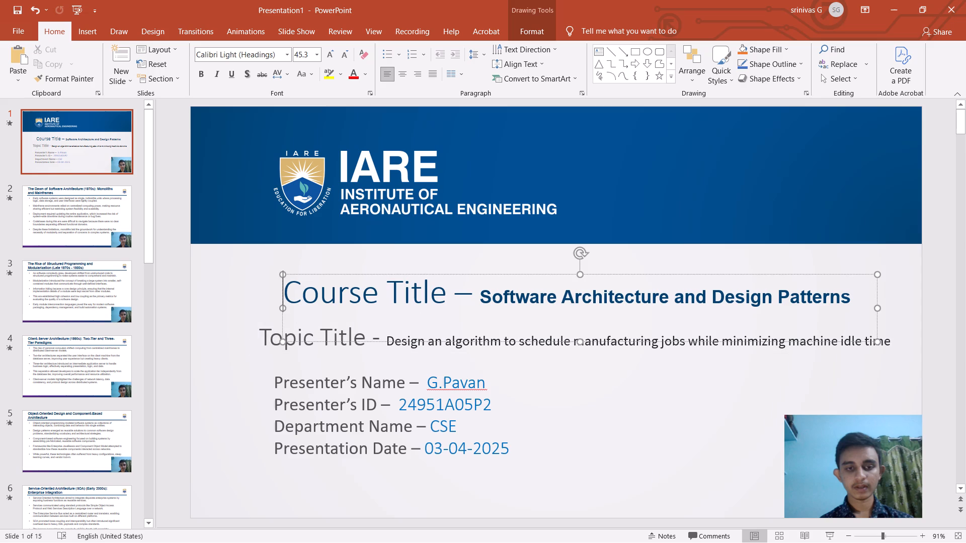
pyautogui.moveTo(257, 308); pyautogui.dragTo(254, 299)
pyautogui.click(249, 313)
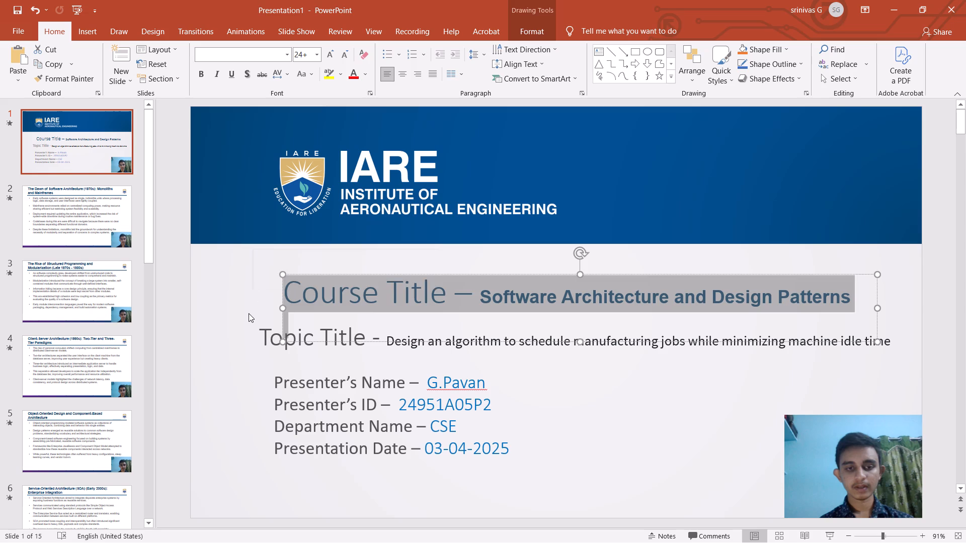
pyautogui.moveTo(282, 292); pyautogui.dragTo(263, 294)
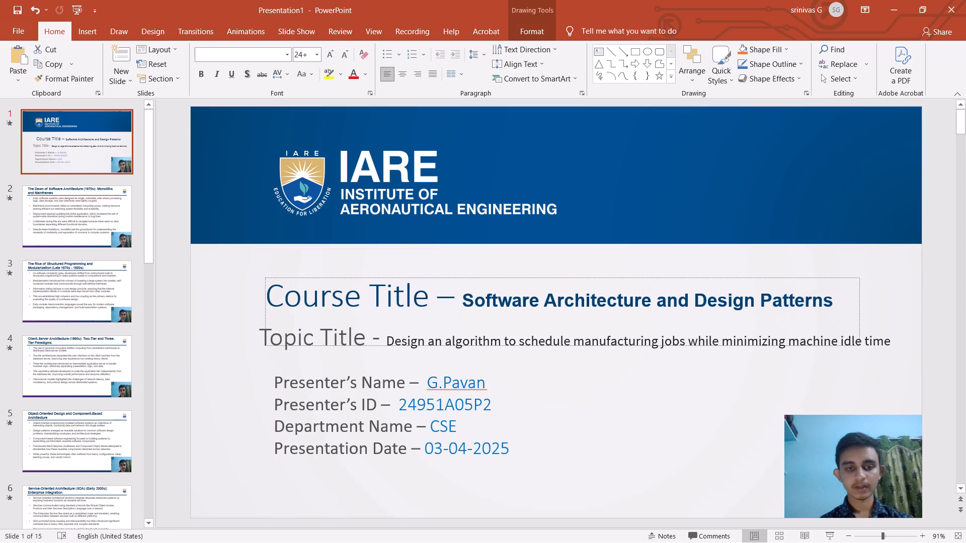
pyautogui.moveTo(263, 294); pyautogui.dragTo(261, 291)
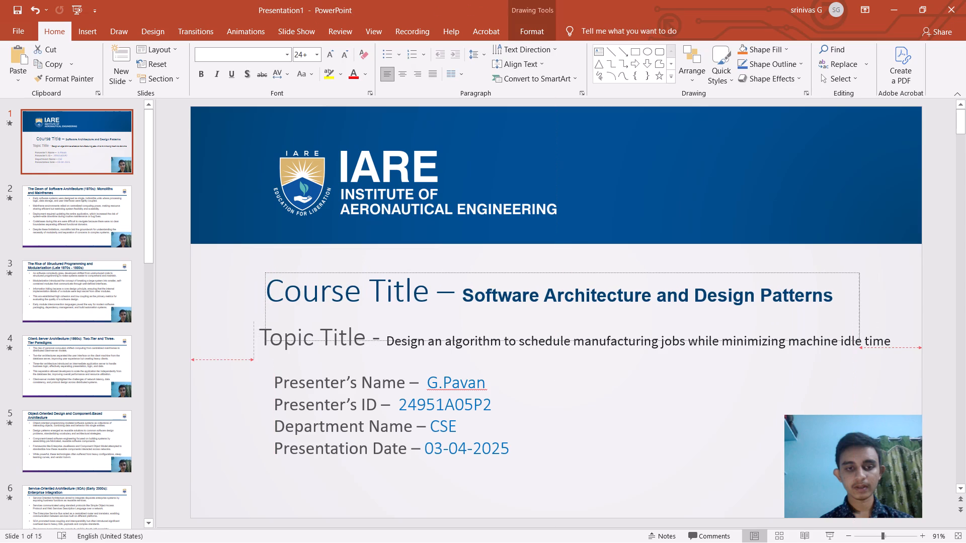
pyautogui.moveTo(261, 291); pyautogui.dragTo(260, 291)
pyautogui.click(543, 413)
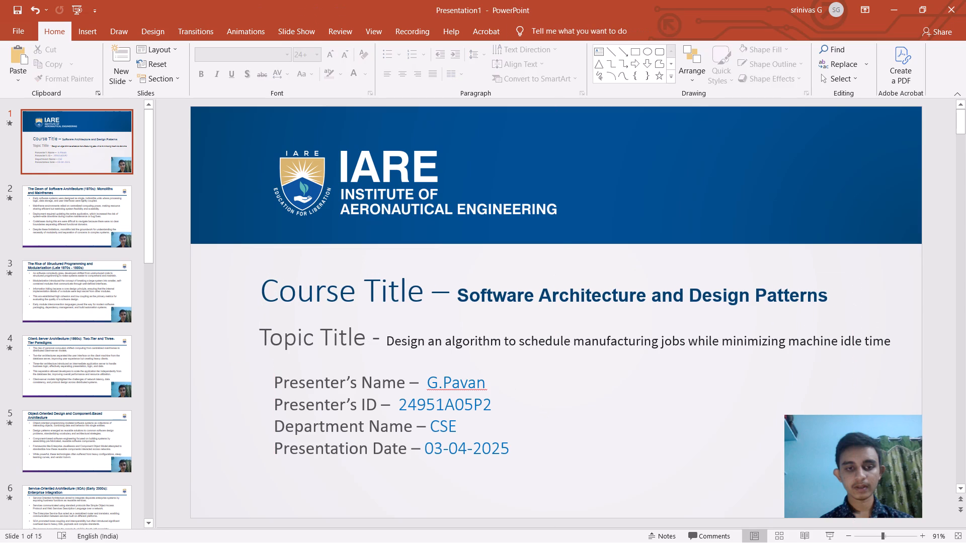
# Change the presentation date on the title slide to 28-10-2025.
pyautogui.click(440, 450)
pyautogui.press('BackSpace')
pyautogui.press('BackSpace')
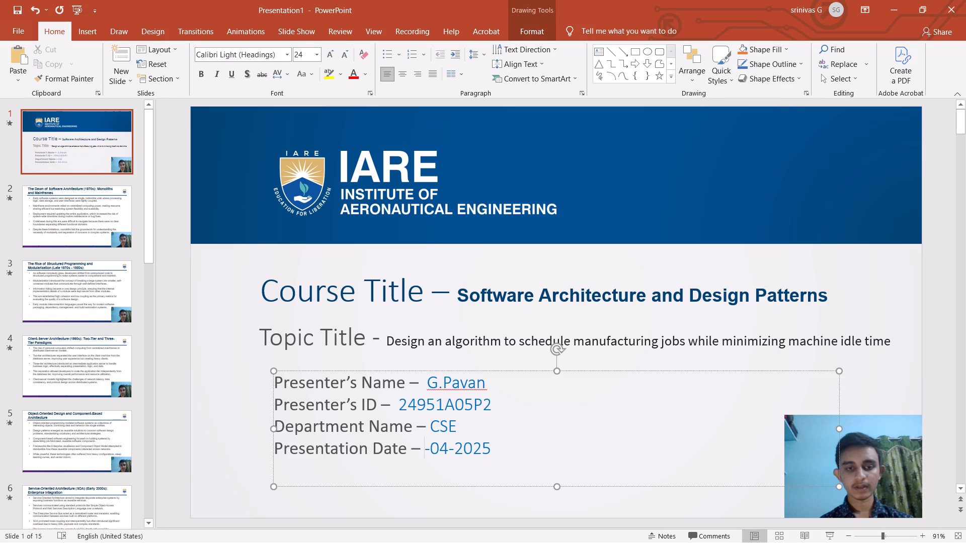
pyautogui.write('28')
pyautogui.press('Right')
pyautogui.press('Right')
pyautogui.press('Right')
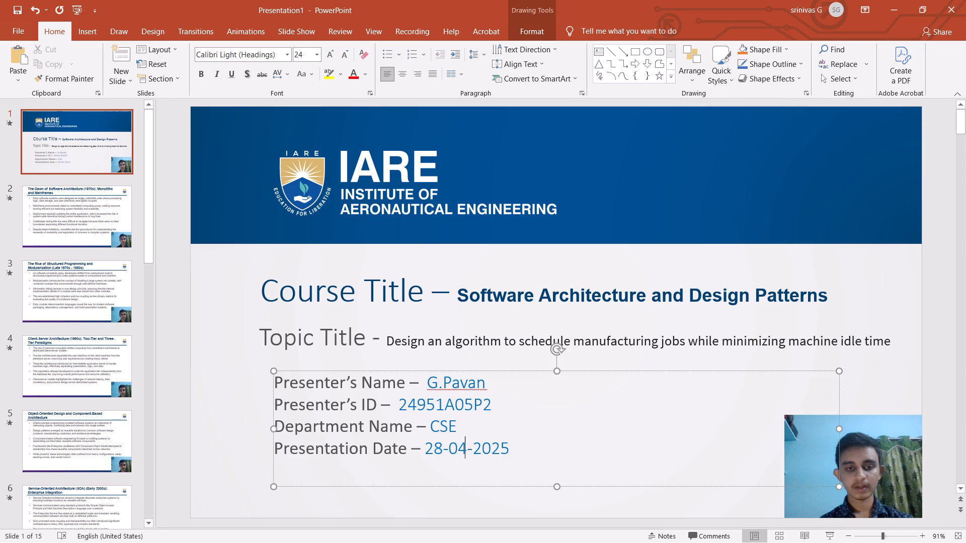
pyautogui.press('BackSpace')
pyautogui.press('BackSpace')
pyautogui.write('10')
pyautogui.click(481, 420)
pyautogui.click(658, 326)
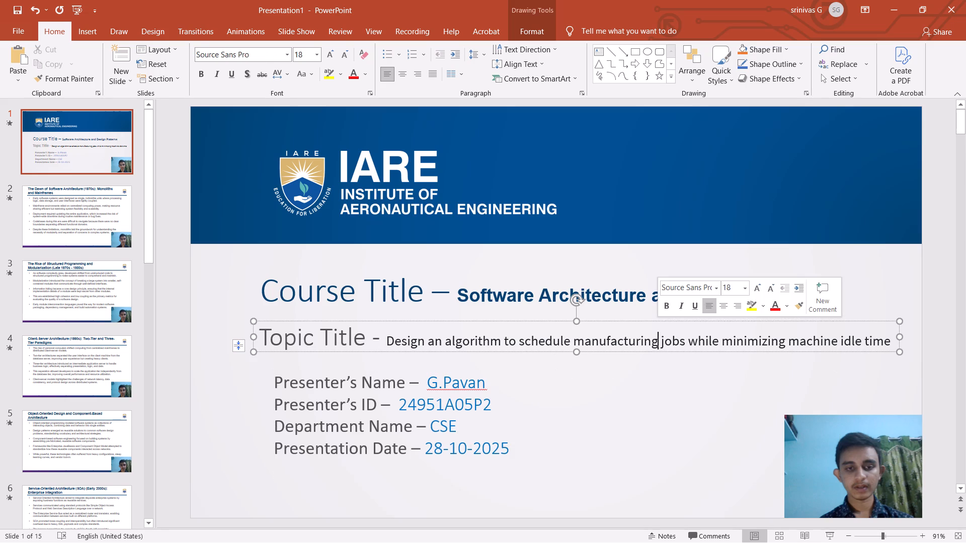
# Delete the old webcam video from the lower corner of the title slide.
pyautogui.click(811, 461)
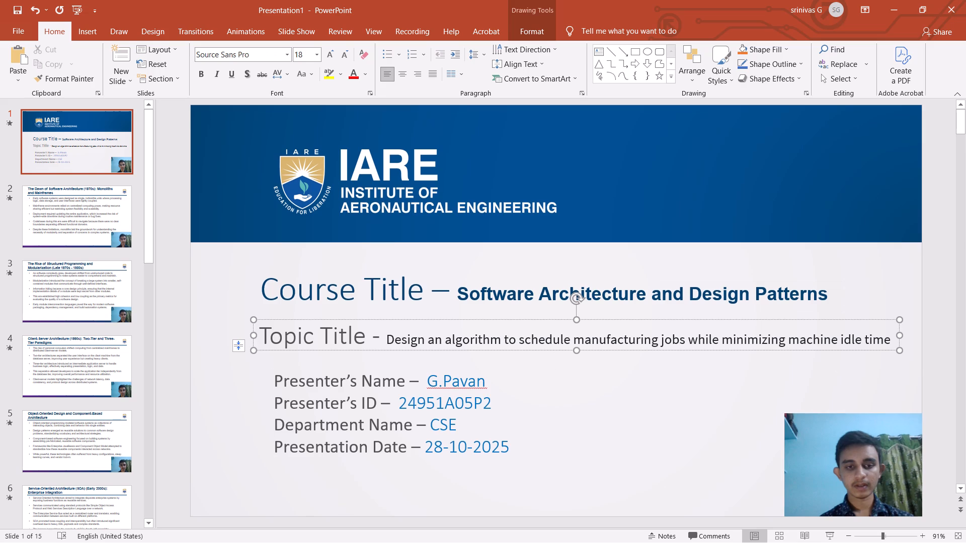
pyautogui.press('Delete')
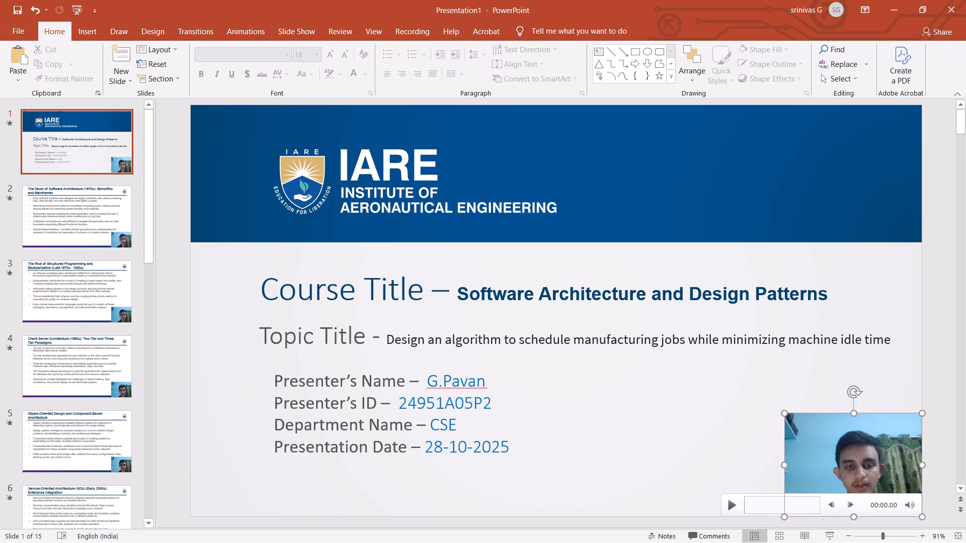
# Open slide show recording from the current slide and clear the existing recordings on that slide only.
pyautogui.click(417, 35)
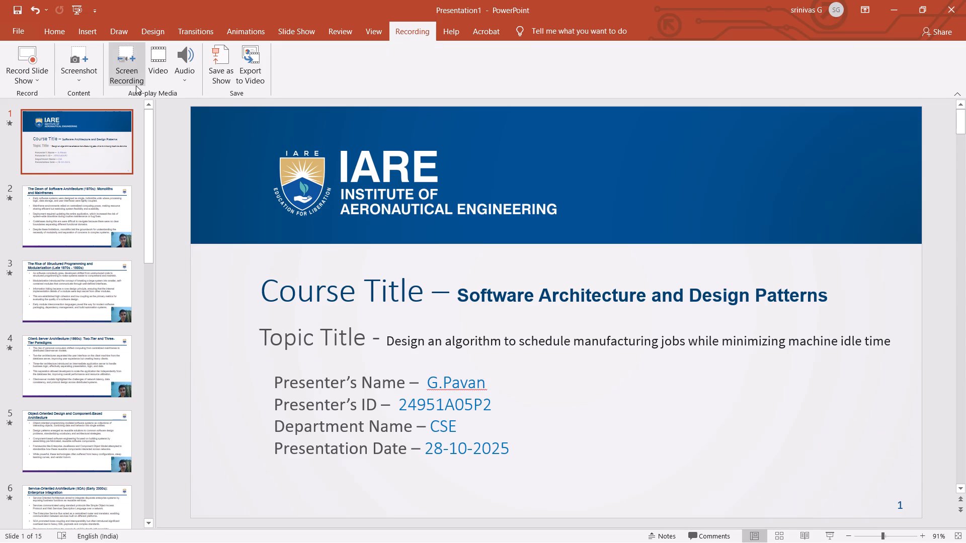
pyautogui.click(10, 83)
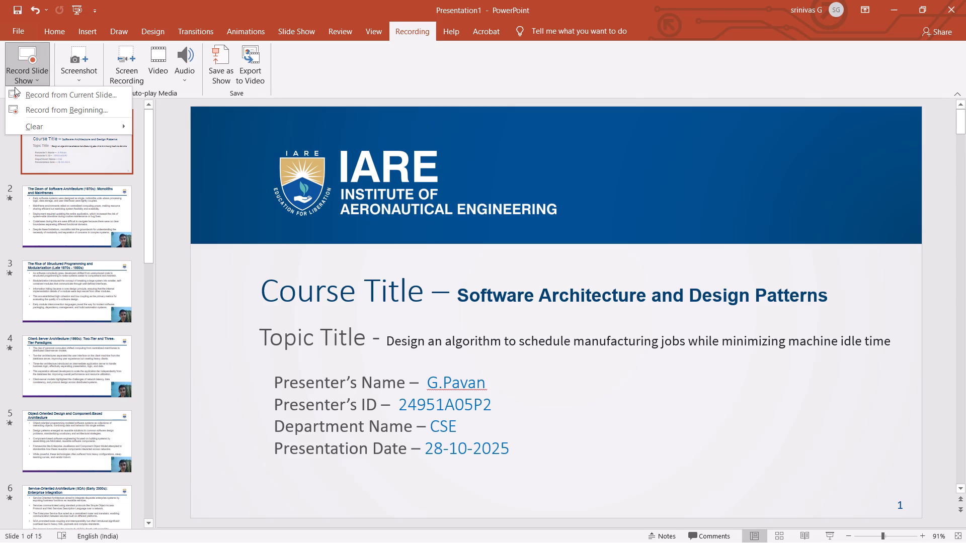
pyautogui.click(31, 100)
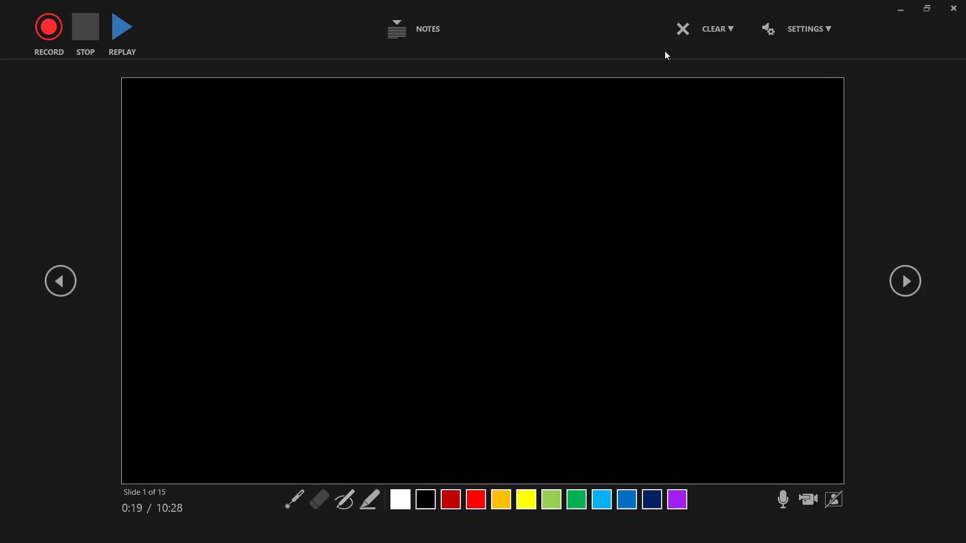
pyautogui.click(721, 30)
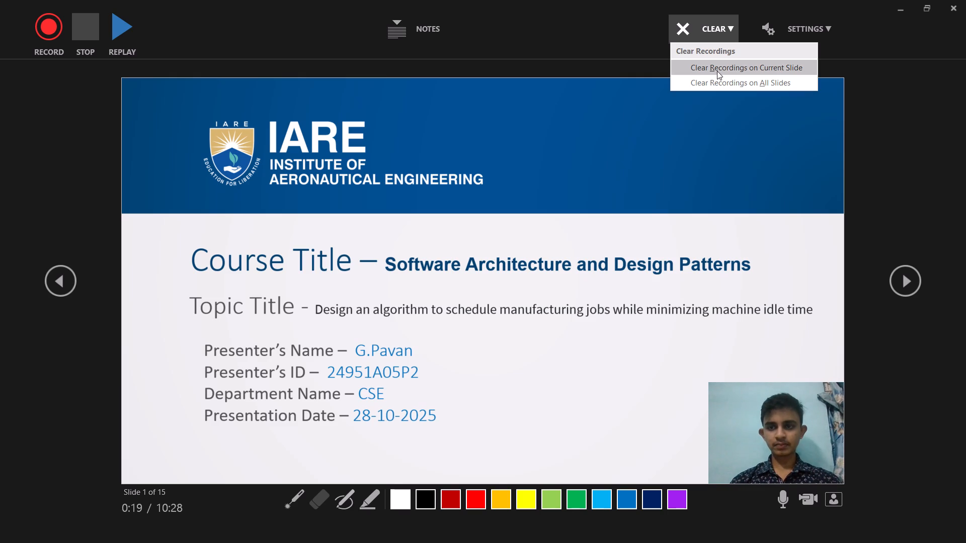
pyautogui.click(717, 71)
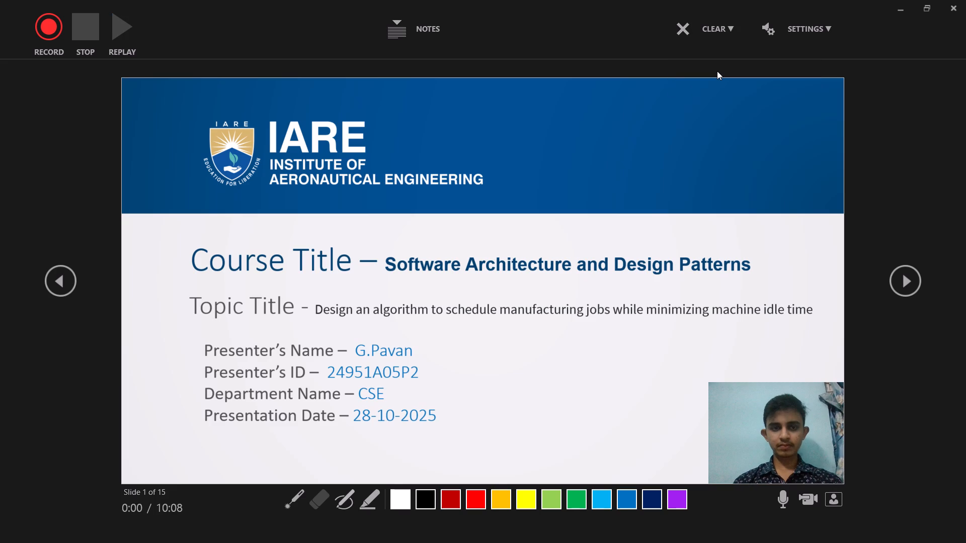
# Record a new webcam narration of about 17 seconds for slide 1, stop it and close the recording view.
pyautogui.click(42, 35)
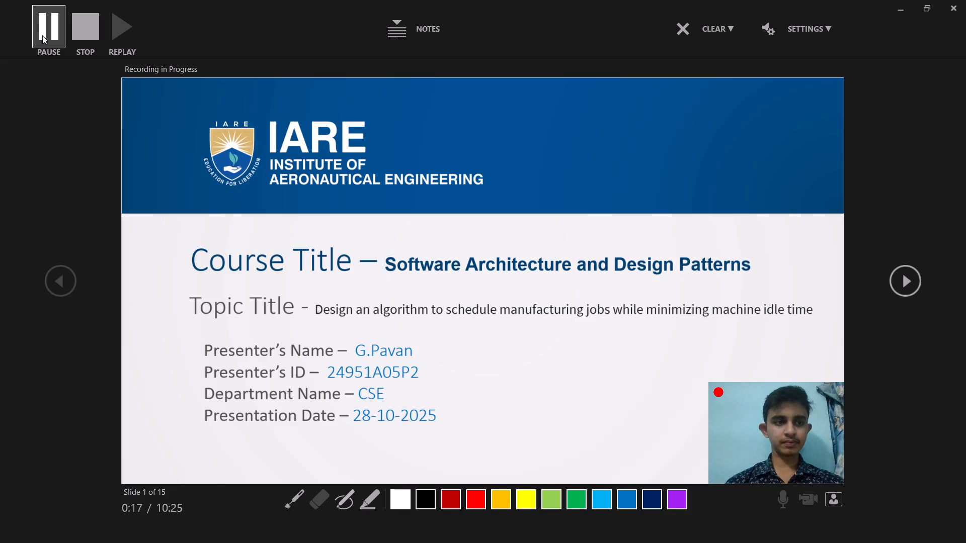
pyautogui.click(42, 35)
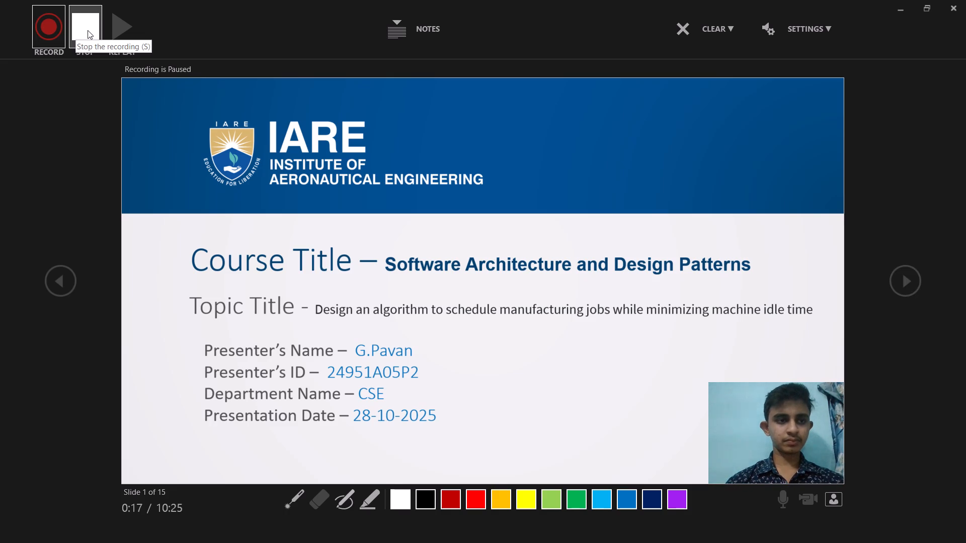
pyautogui.click(88, 30)
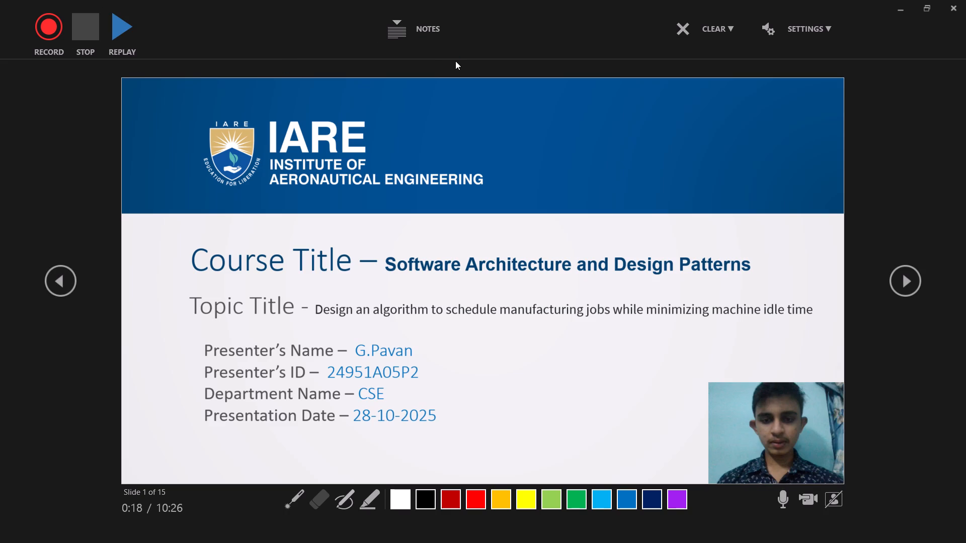
pyautogui.click(954, 9)
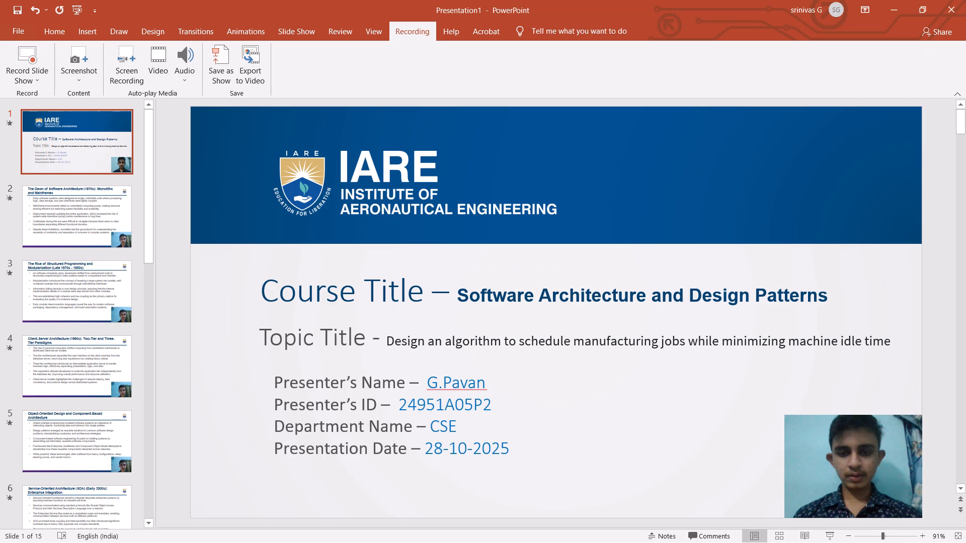
# Play back the newly recorded webcam video on slide 1.
pyautogui.click(724, 508)
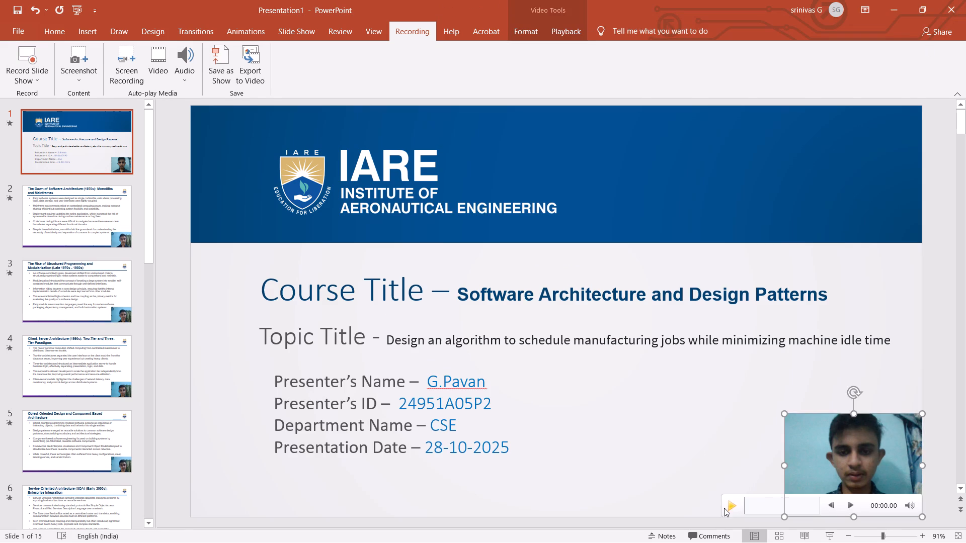
pyautogui.click(764, 504)
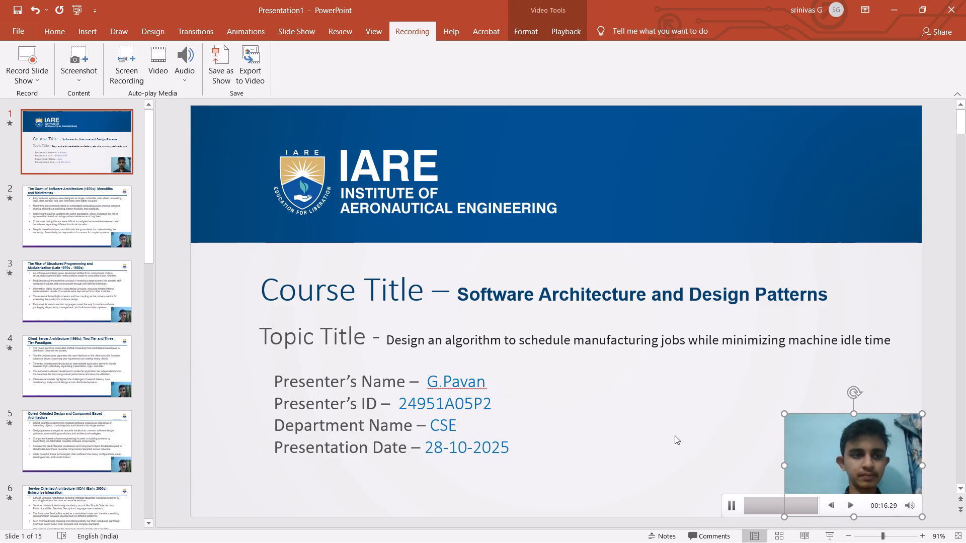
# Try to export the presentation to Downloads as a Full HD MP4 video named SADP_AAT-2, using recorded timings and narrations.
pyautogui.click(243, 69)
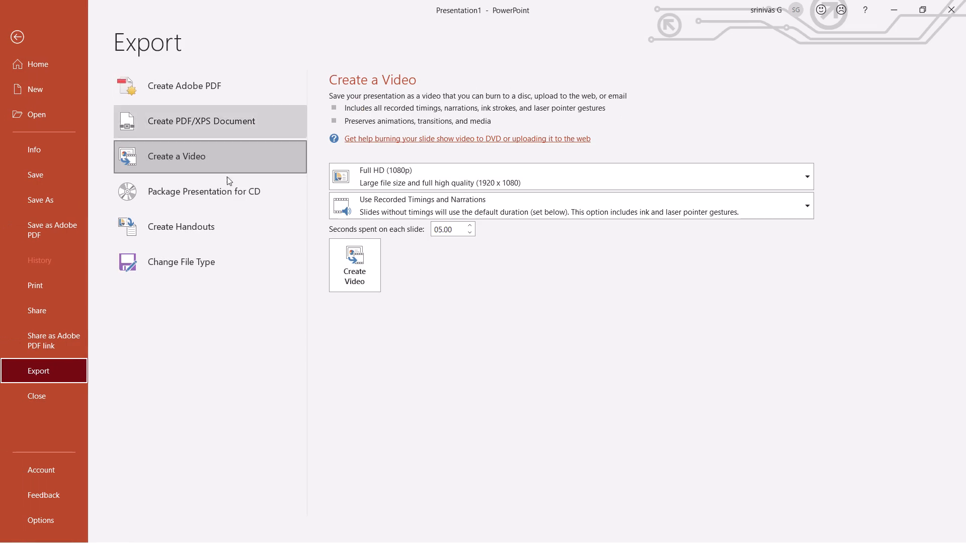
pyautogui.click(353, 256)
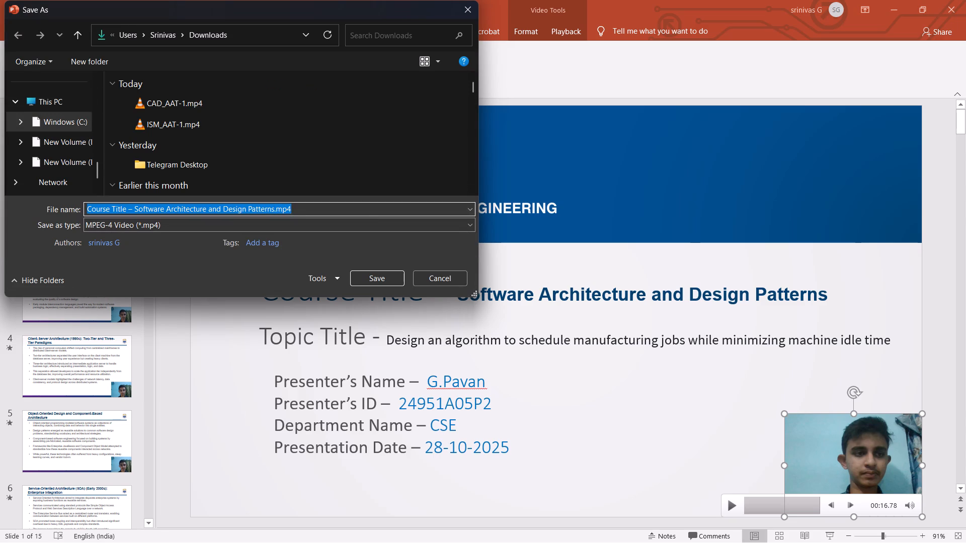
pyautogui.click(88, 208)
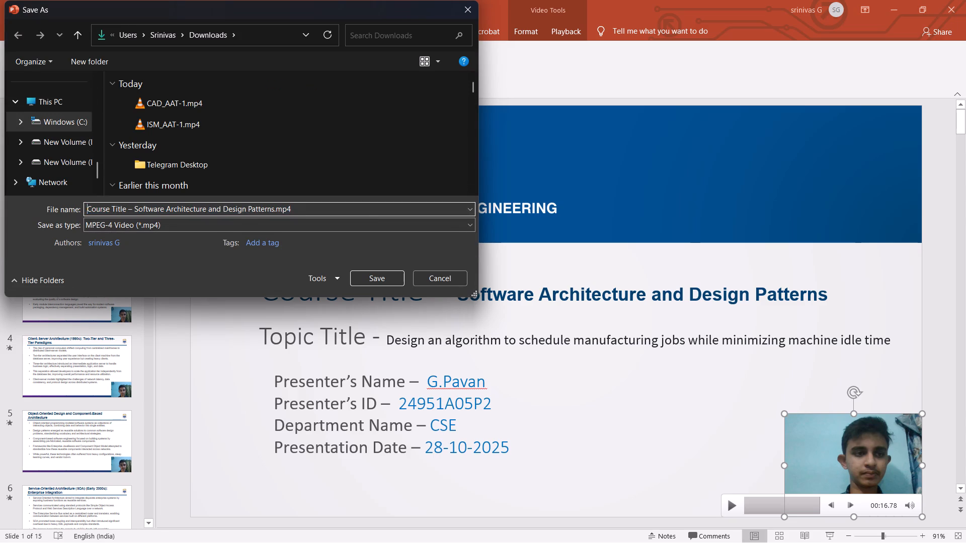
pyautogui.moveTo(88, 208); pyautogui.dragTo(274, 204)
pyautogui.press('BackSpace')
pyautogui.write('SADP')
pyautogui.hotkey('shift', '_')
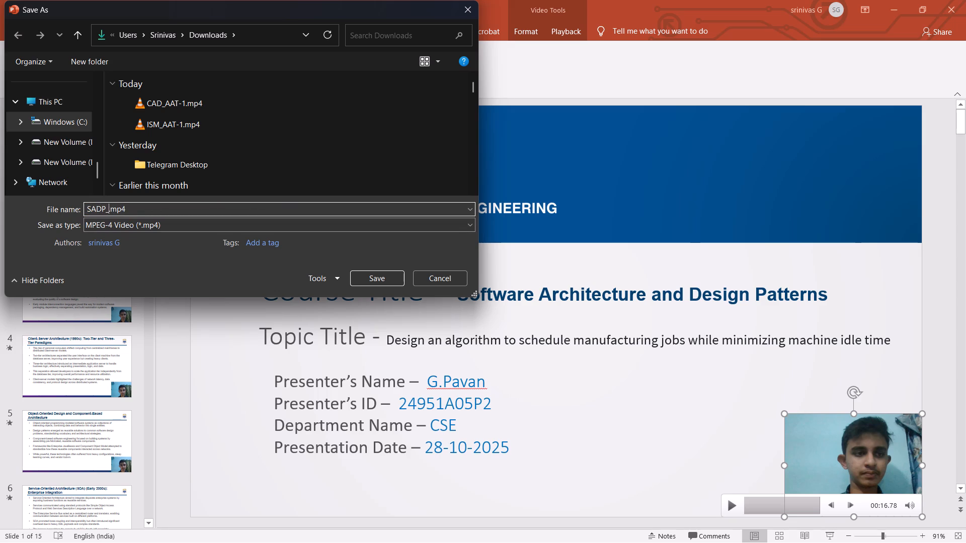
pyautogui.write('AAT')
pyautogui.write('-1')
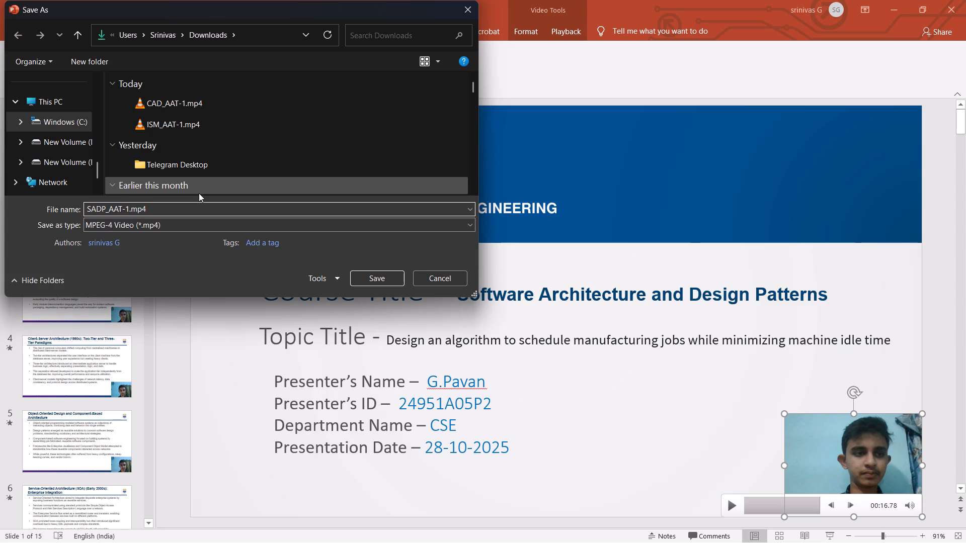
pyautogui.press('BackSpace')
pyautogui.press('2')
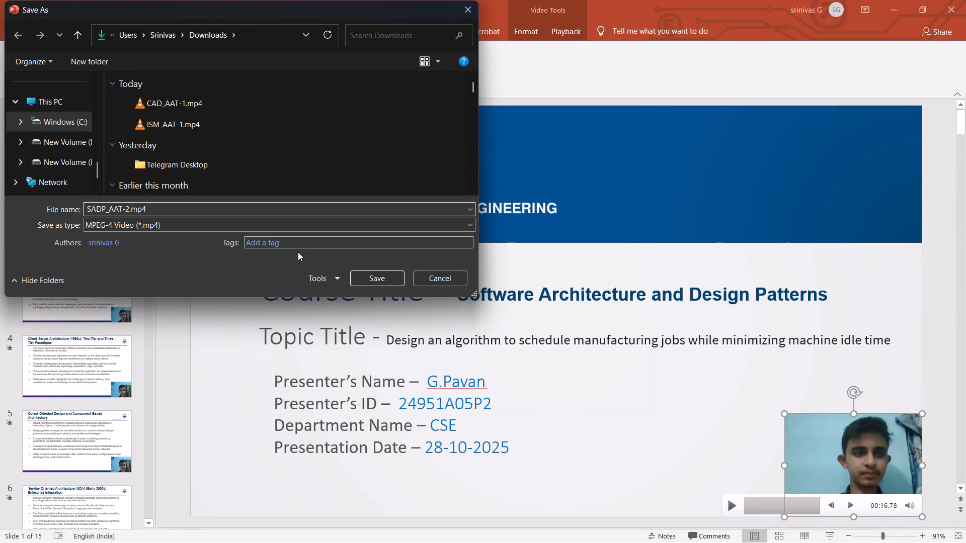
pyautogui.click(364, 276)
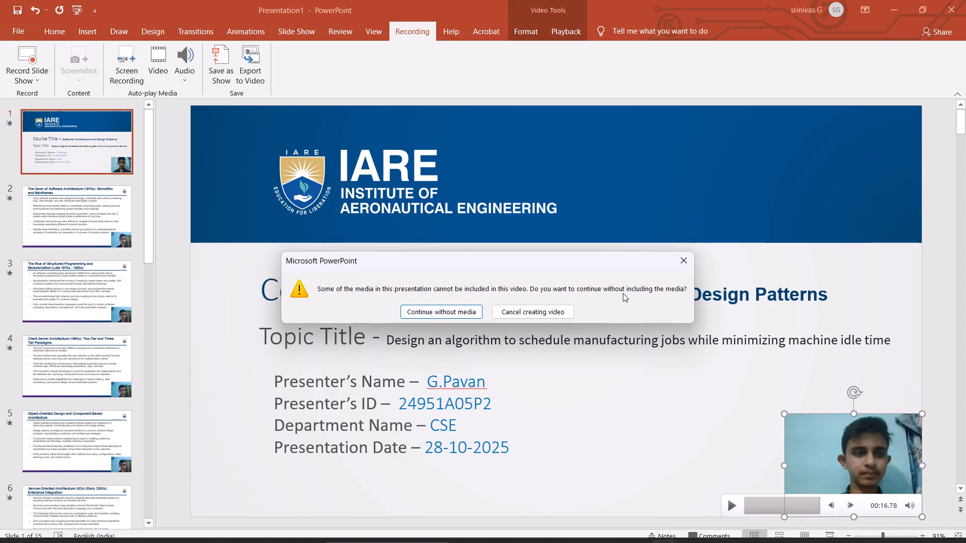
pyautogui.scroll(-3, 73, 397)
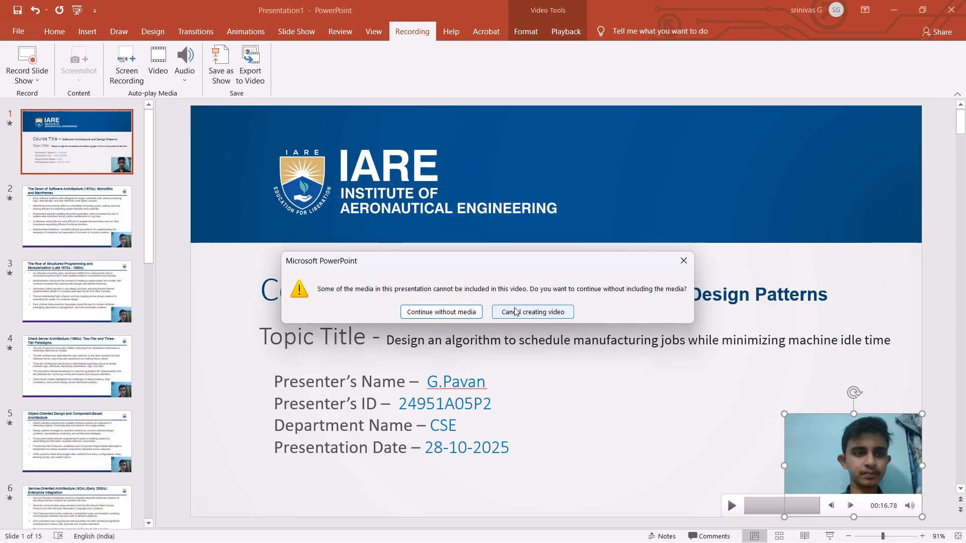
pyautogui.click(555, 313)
# Look through the closing slides, opening slides 12 to 14, to check for missing webcam media.
pyautogui.scroll(-5, 125, 359)
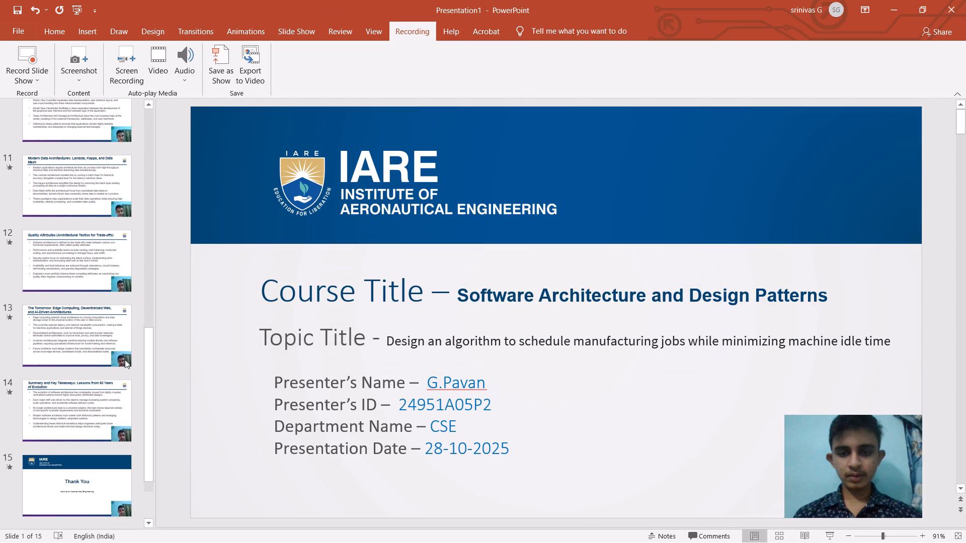
pyautogui.scroll(-1, 125, 359)
pyautogui.scroll(10, 125, 359)
pyautogui.scroll(-3, 125, 359)
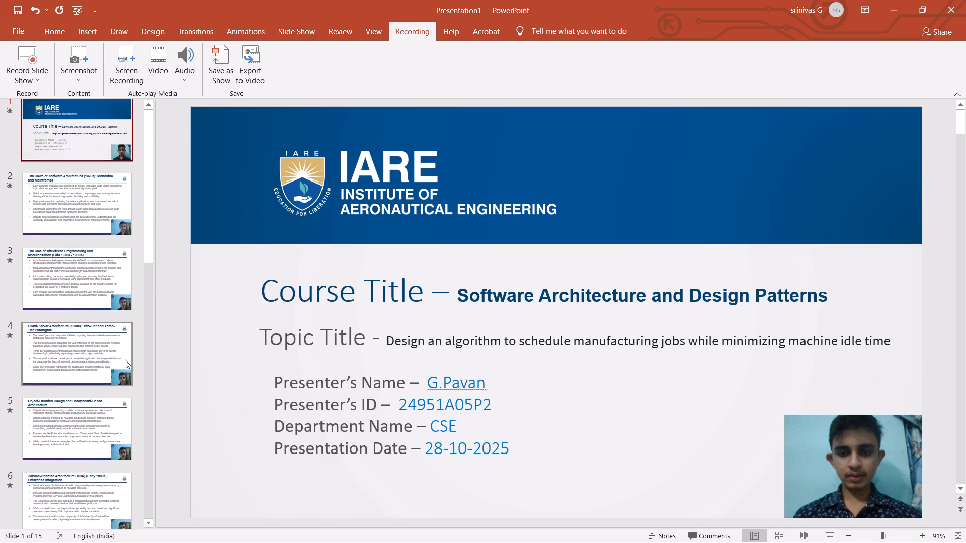
pyautogui.scroll(-4, 125, 359)
pyautogui.click(108, 334)
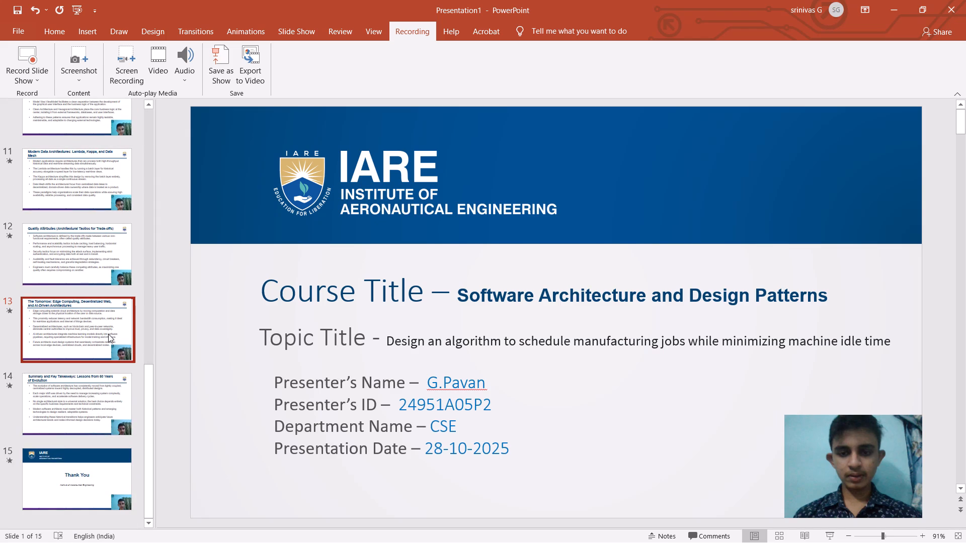
pyautogui.click(125, 404)
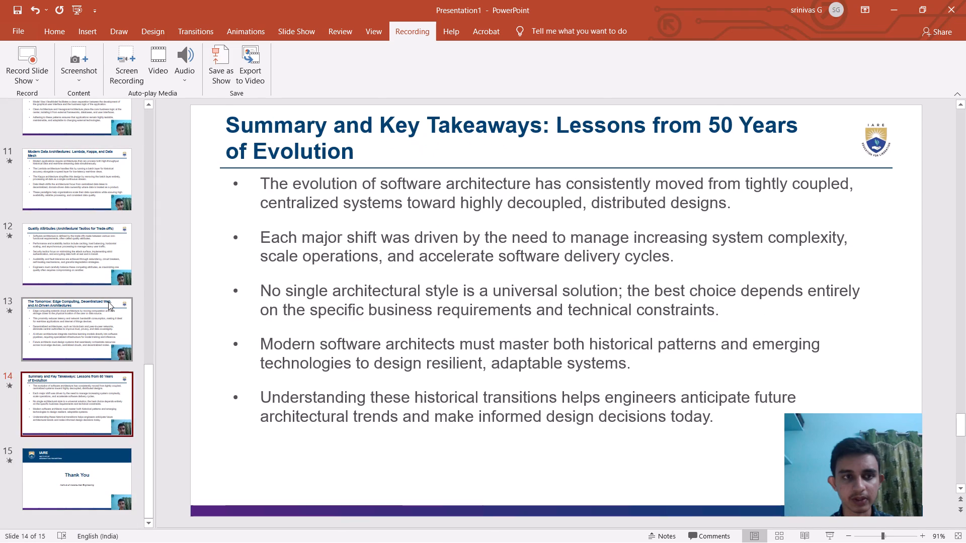
pyautogui.click(108, 302)
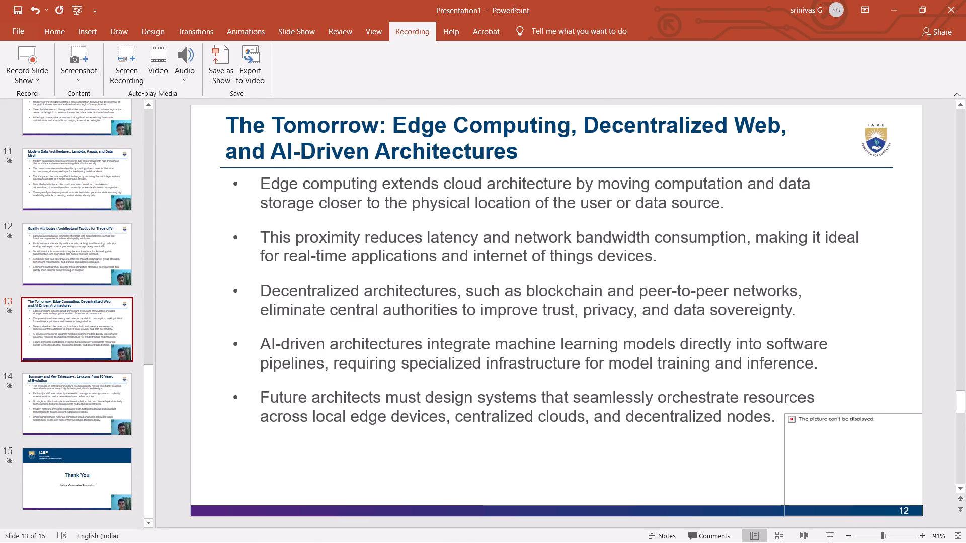
pyautogui.click(103, 253)
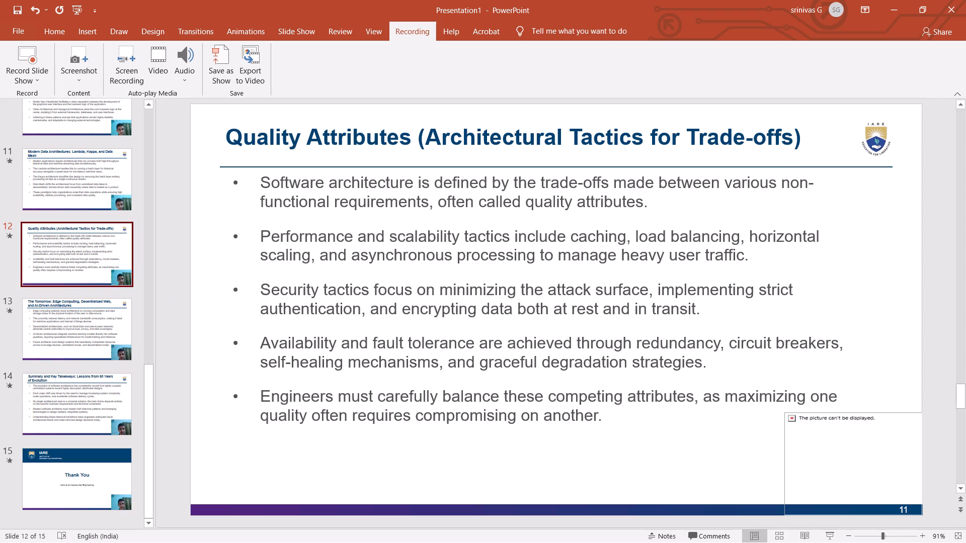
# Try playing the webcam video on slide 12 and look at the source deck SADP.pptx.
pyautogui.click(828, 425)
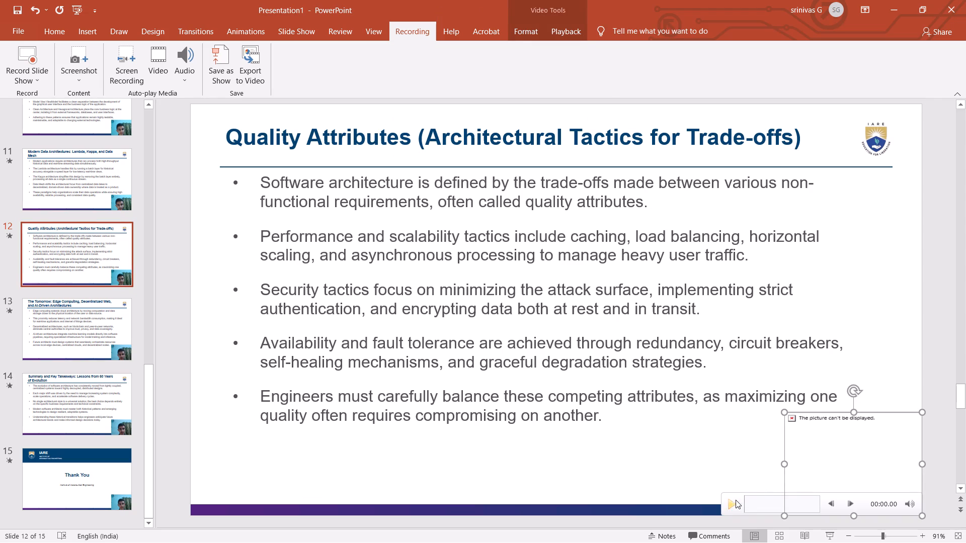
pyautogui.click(725, 500)
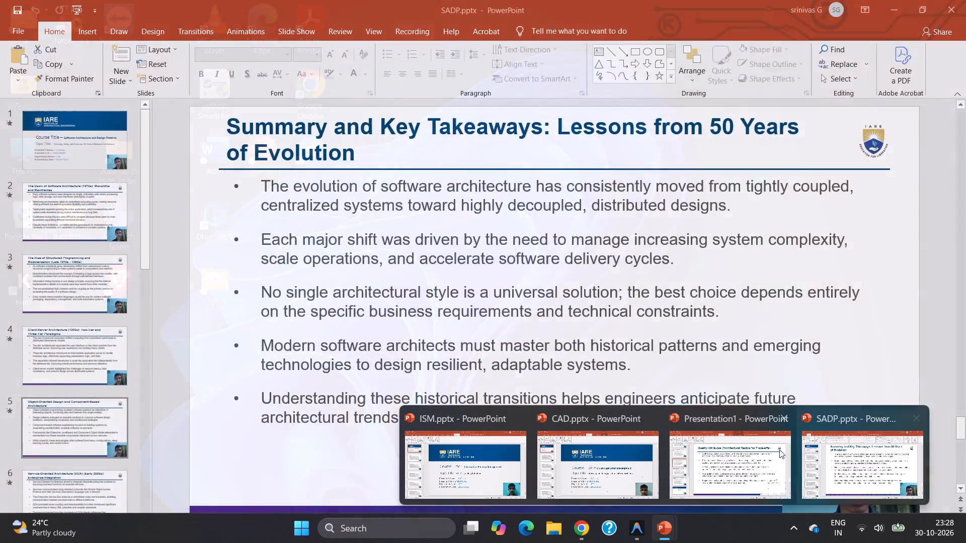
pyautogui.click(835, 454)
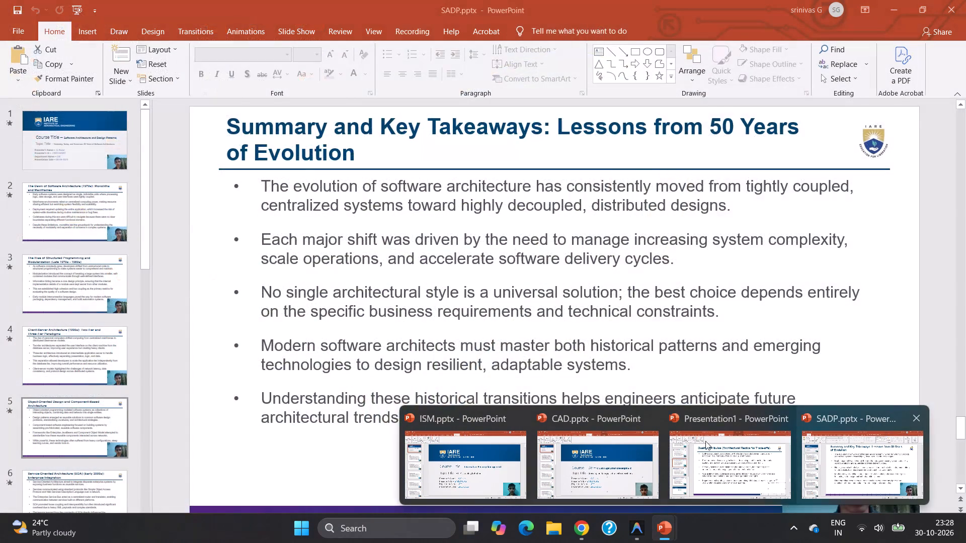
pyautogui.hotkey('alt', 'Tab')
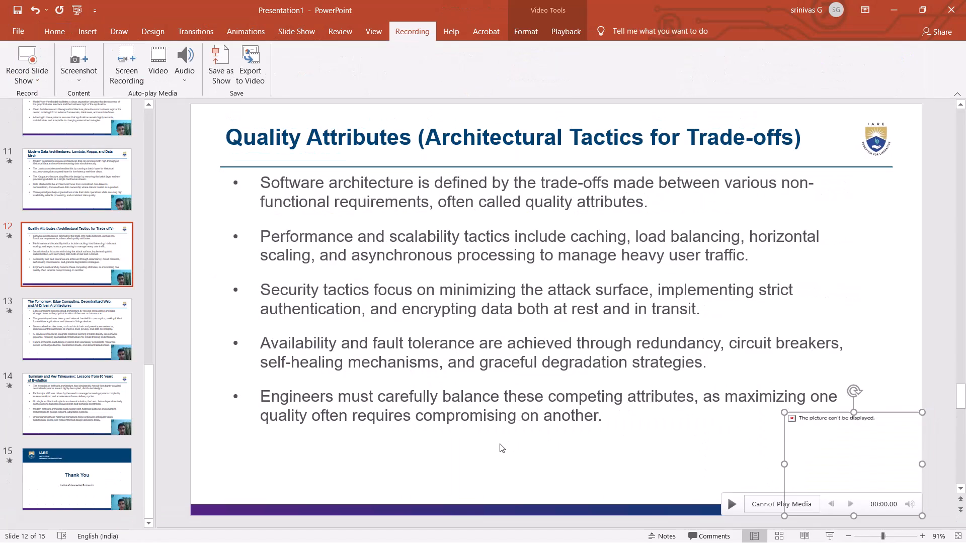
# Step through slides 7 to 11 of Presentation1 to examine which ones have a broken webcam video.
pyautogui.click(103, 183)
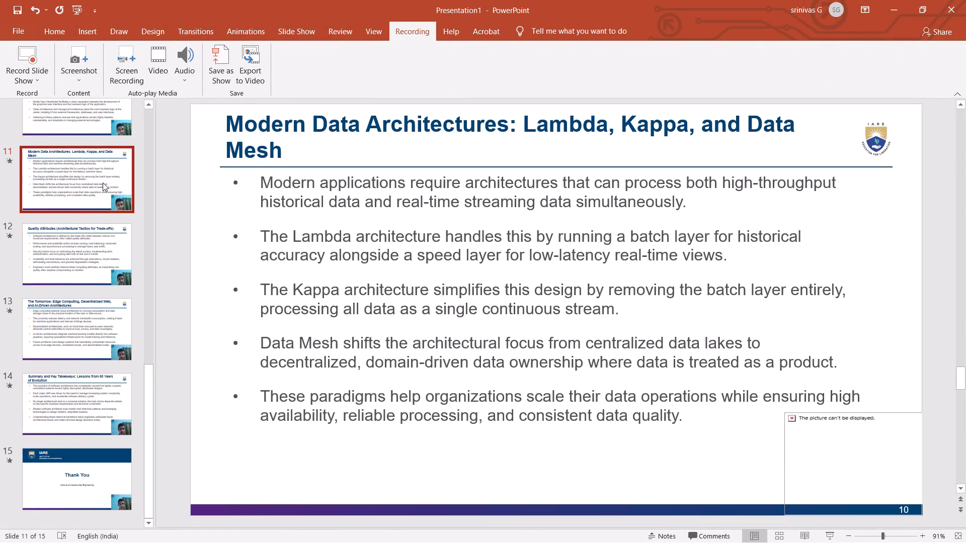
pyautogui.press('Up')
pyautogui.press('Up')
pyautogui.press('Up')
pyautogui.press('Up')
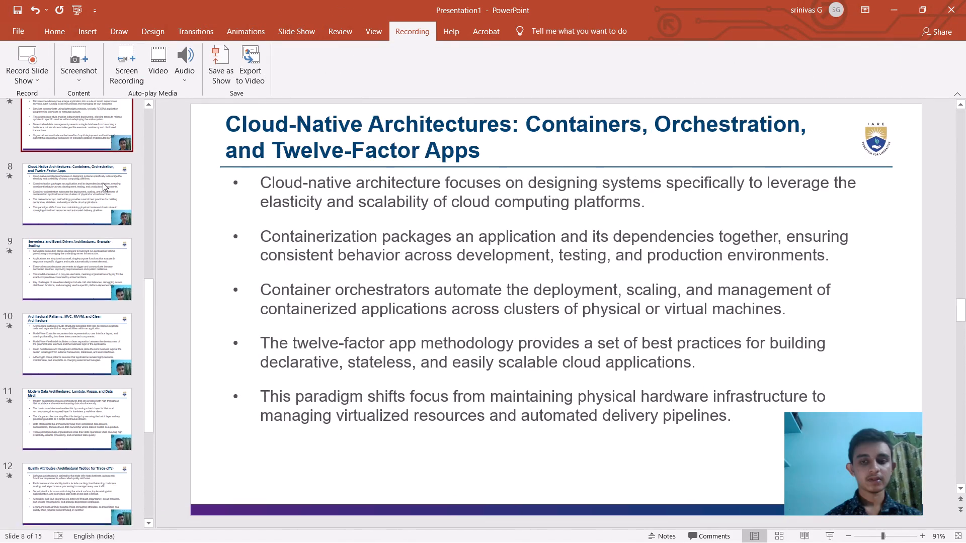
pyautogui.press('Up')
pyautogui.press('Down')
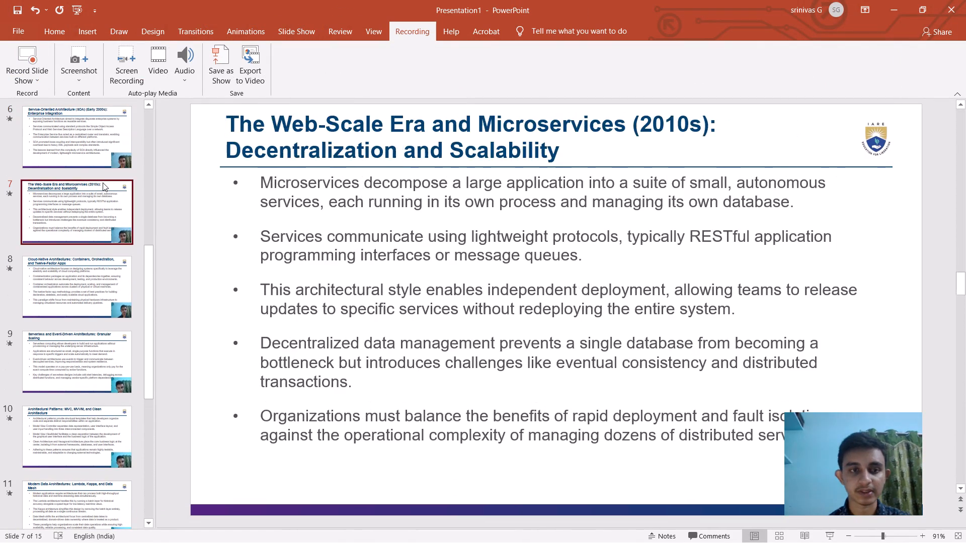
pyautogui.press('Down')
pyautogui.press('Down')
pyautogui.press('Down')
pyautogui.press('Down')
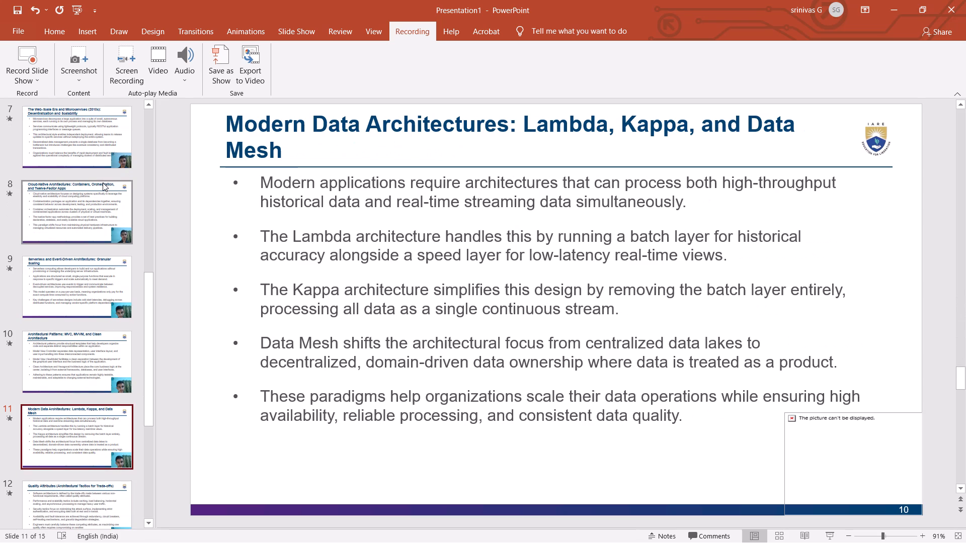
pyautogui.press('Up')
# Replace slide 11, Modern Data Architectures, in Presentation1 with the same slide copied from SADP.pptx, keeping it directly after slide 10.
pyautogui.press('Down')
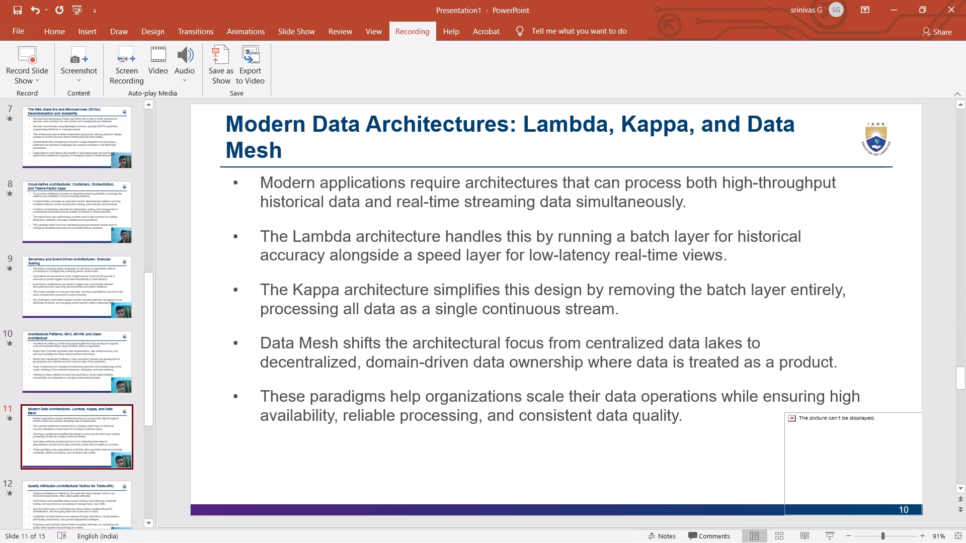
pyautogui.press('Delete')
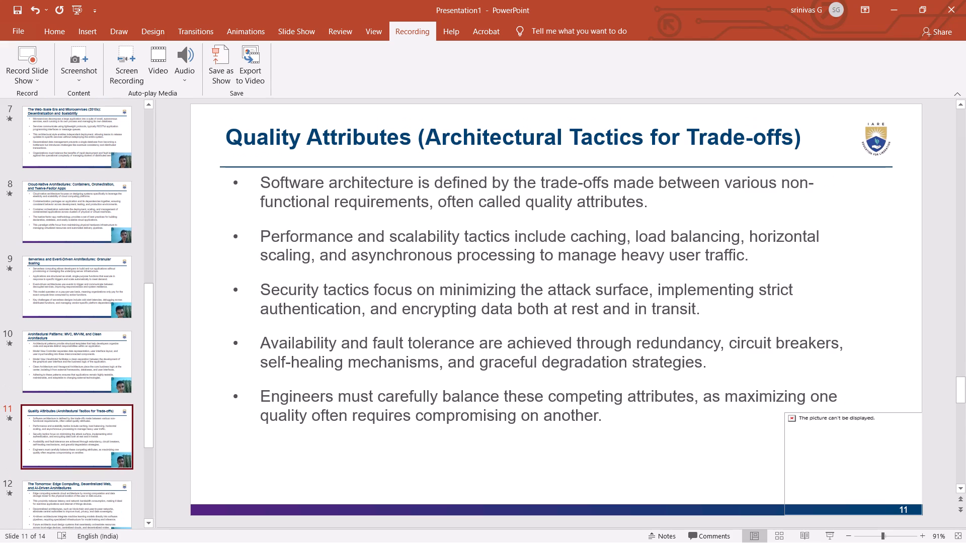
pyautogui.hotkey('alt', 'Tab')
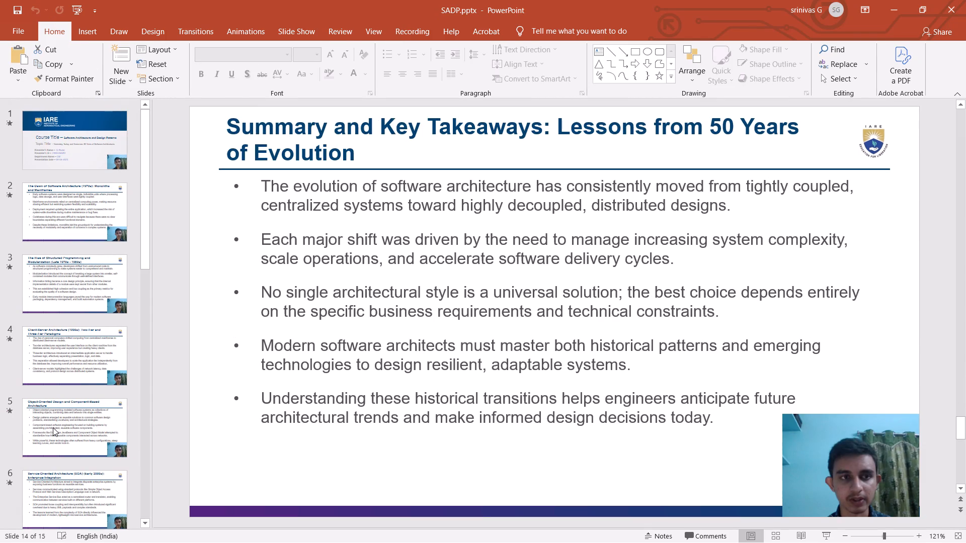
pyautogui.scroll(-6, 53, 427)
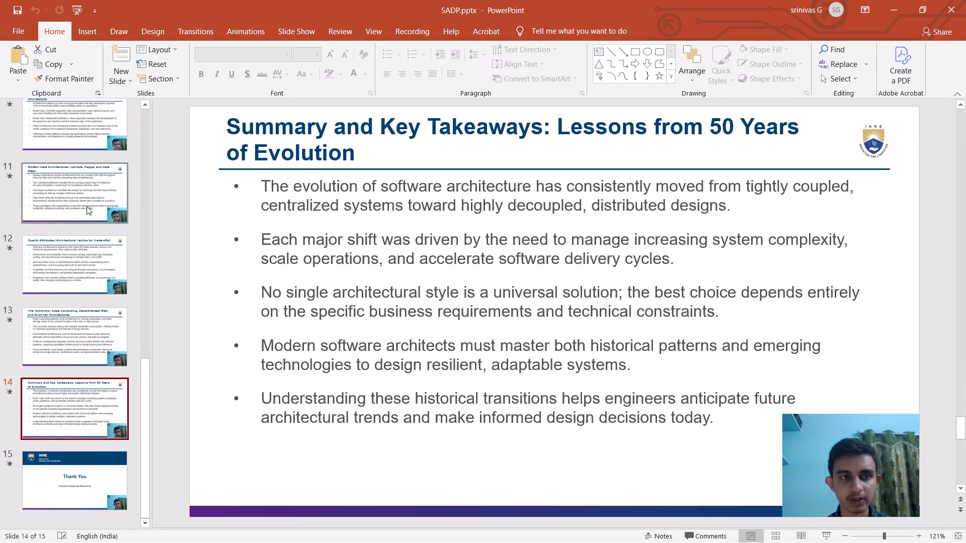
pyautogui.click(87, 206)
pyautogui.hotkey('ctrl', 'c')
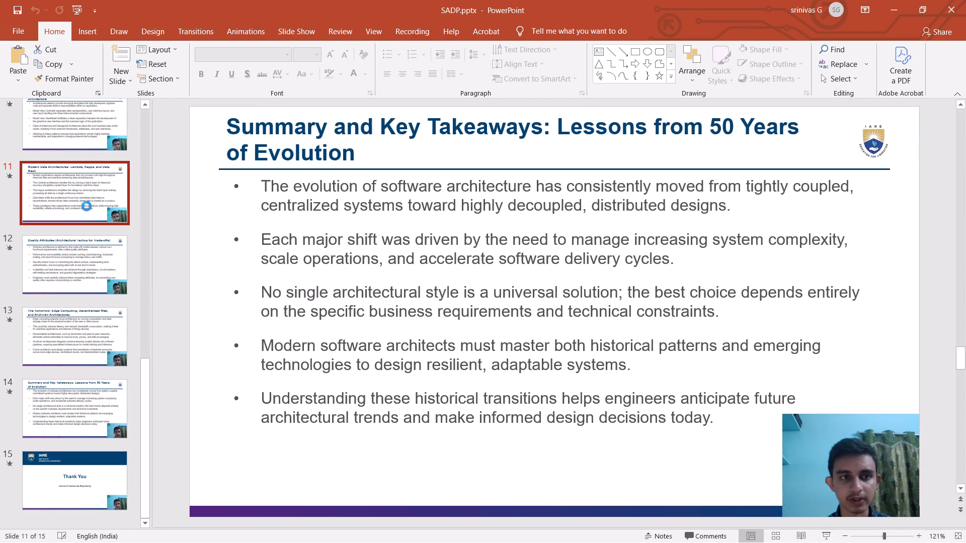
pyautogui.hotkey('alt', 'Tab')
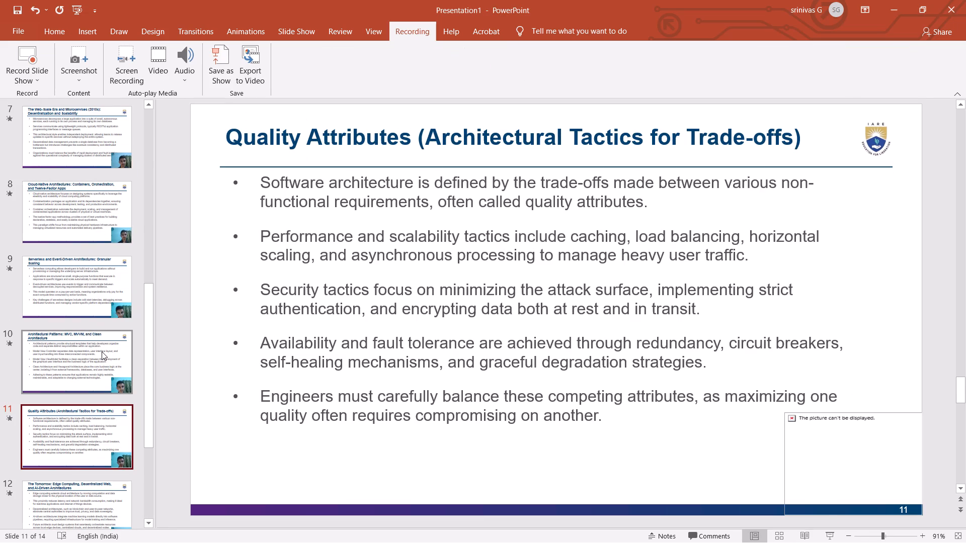
pyautogui.click(101, 352)
pyautogui.press('Down')
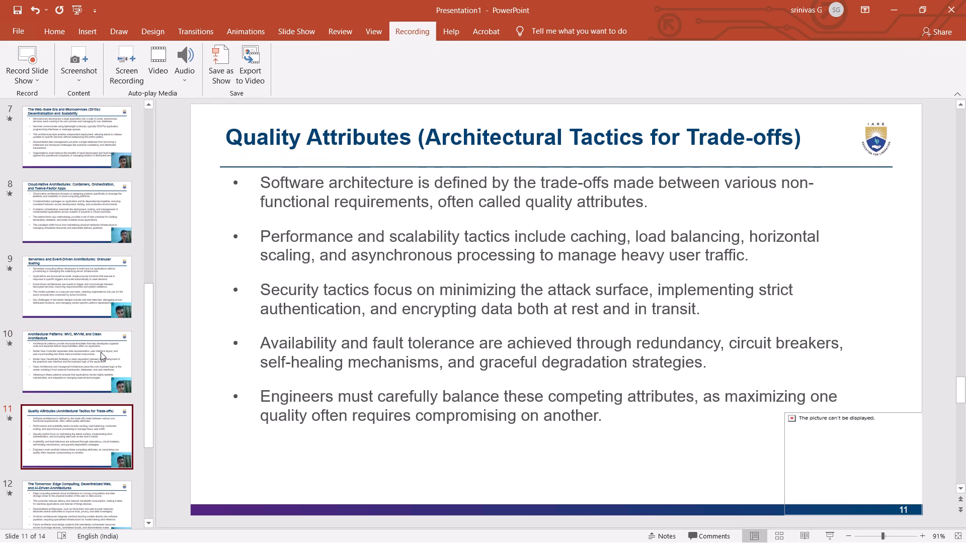
pyautogui.press('Up')
pyautogui.hotkey('ctrl', 'v')
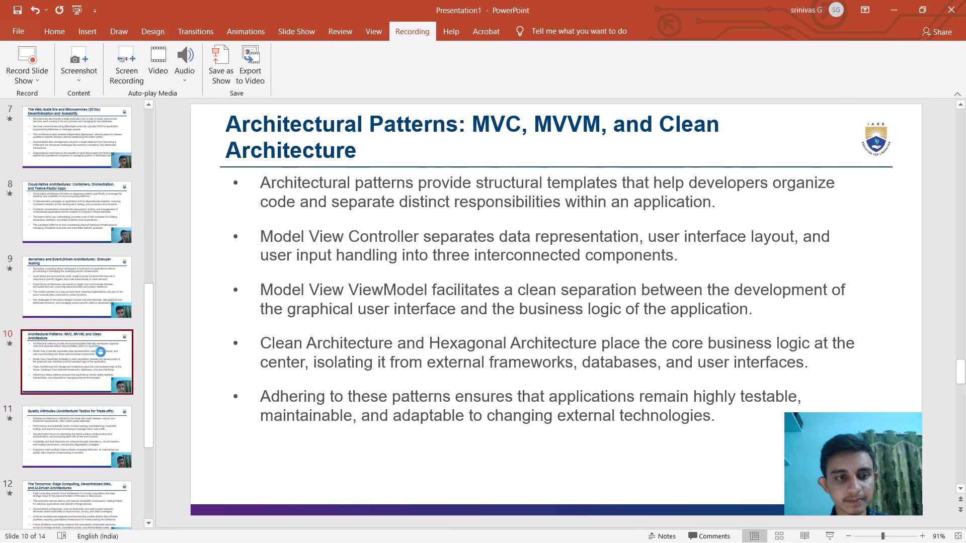
pyautogui.click(108, 433)
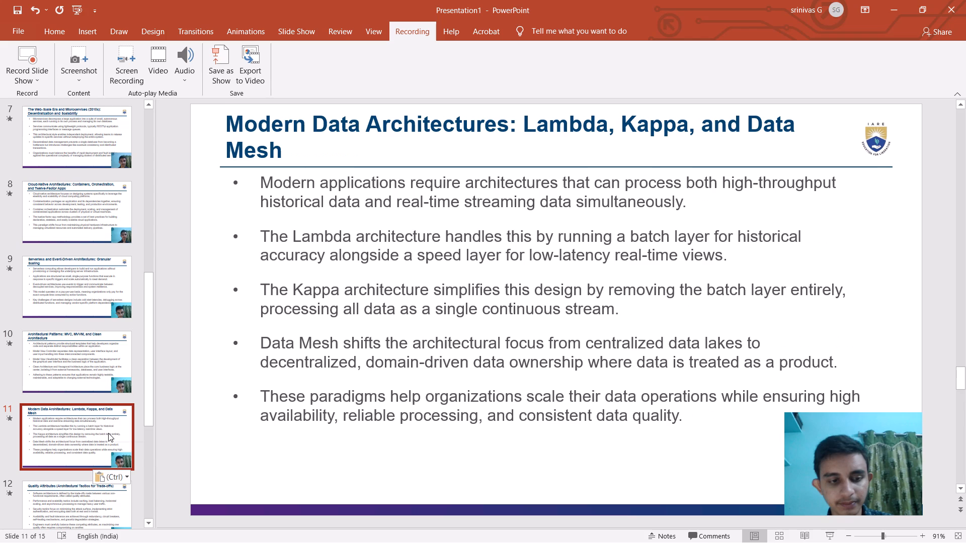
pyautogui.click(89, 369)
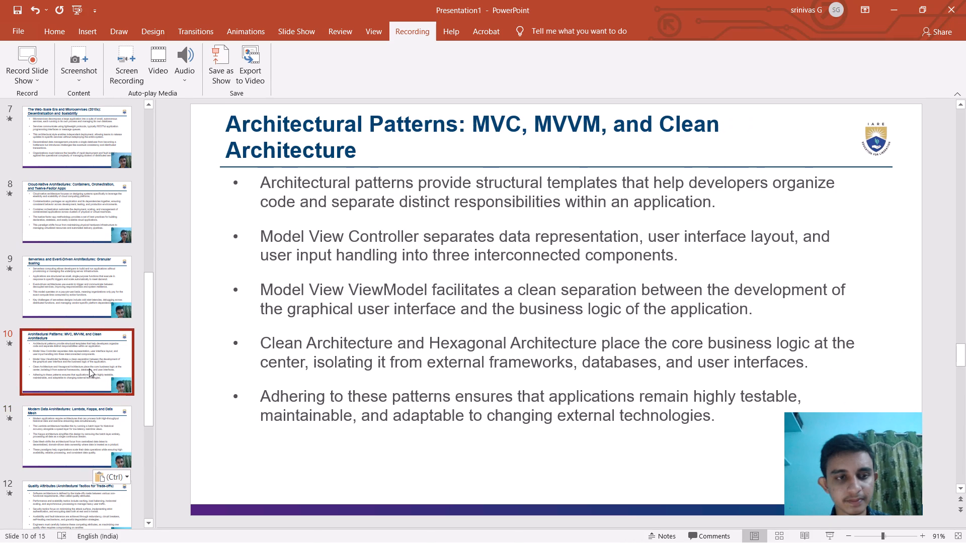
pyautogui.click(91, 445)
# Replace slide 12, Quality Attributes, in Presentation1 with its copy from SADP.pptx, placed ahead of The Tomorrow slide.
pyautogui.scroll(-2, 91, 445)
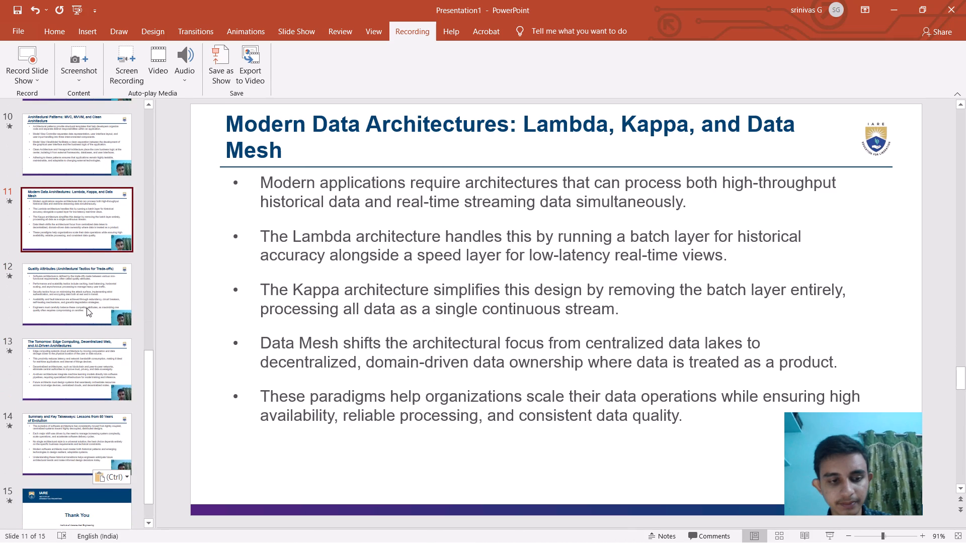
pyautogui.click(84, 301)
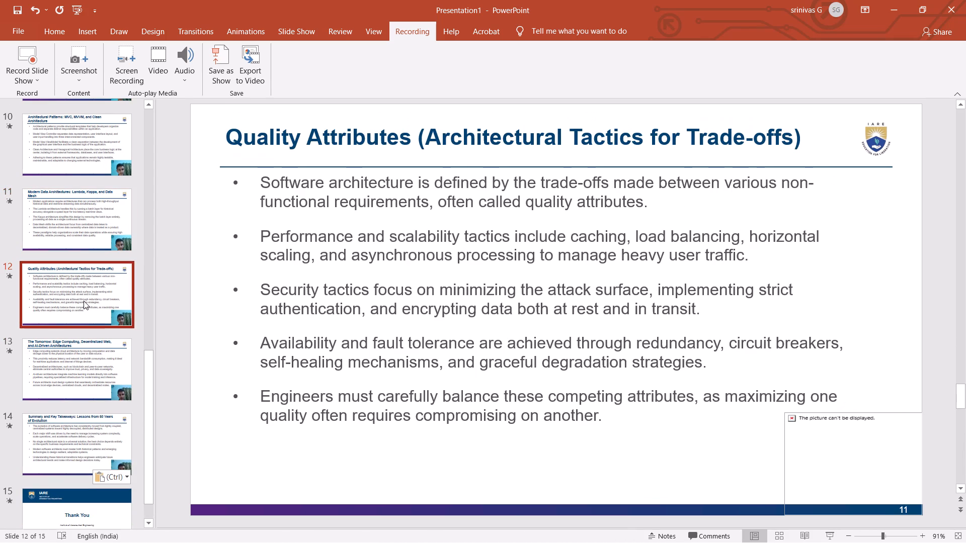
pyautogui.press('Delete')
pyautogui.hotkey('alt', 'Tab')
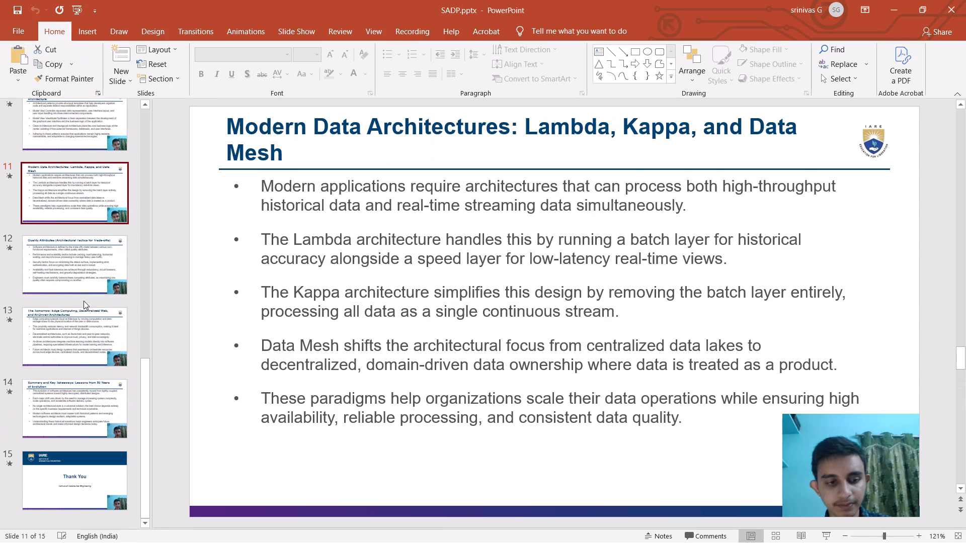
pyautogui.click(101, 278)
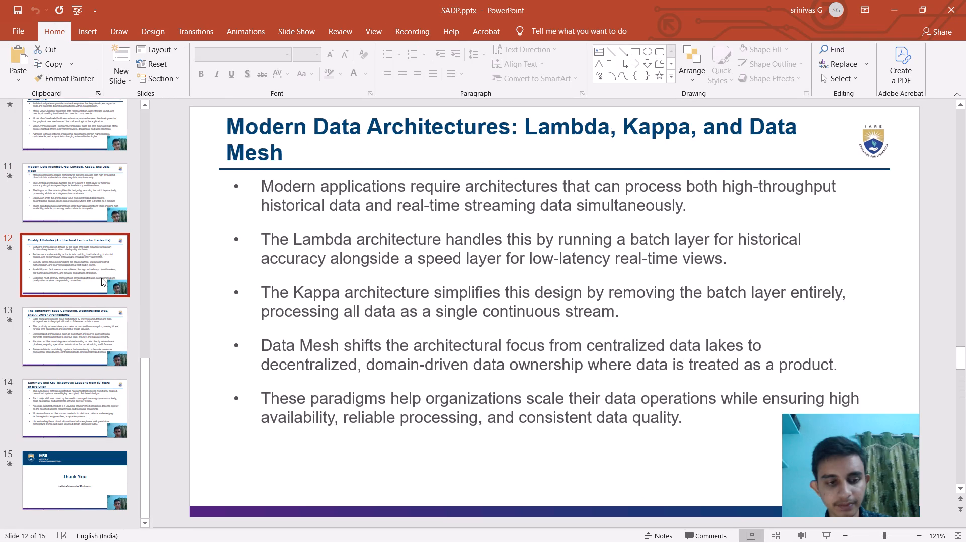
pyautogui.hotkey('ctrl', 'c')
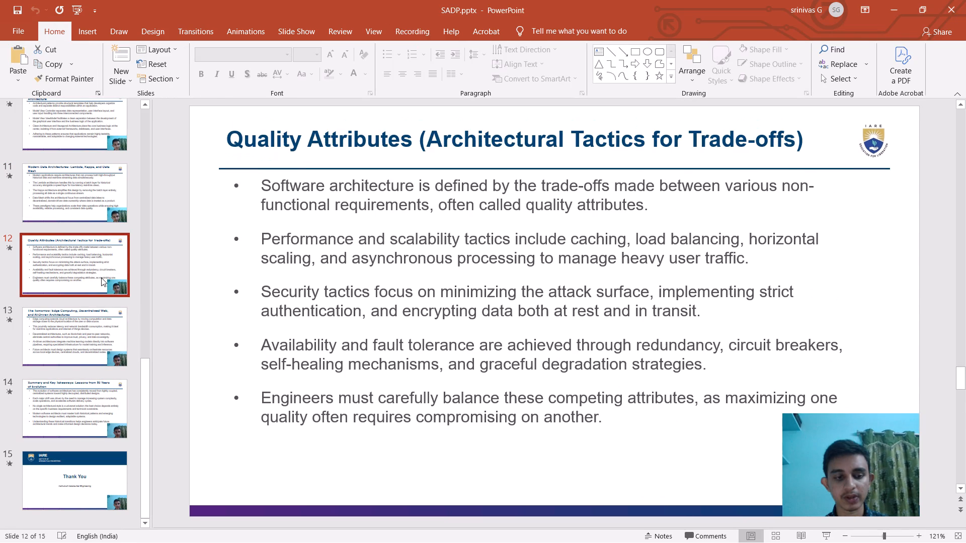
pyautogui.hotkey('alt', 'Tab')
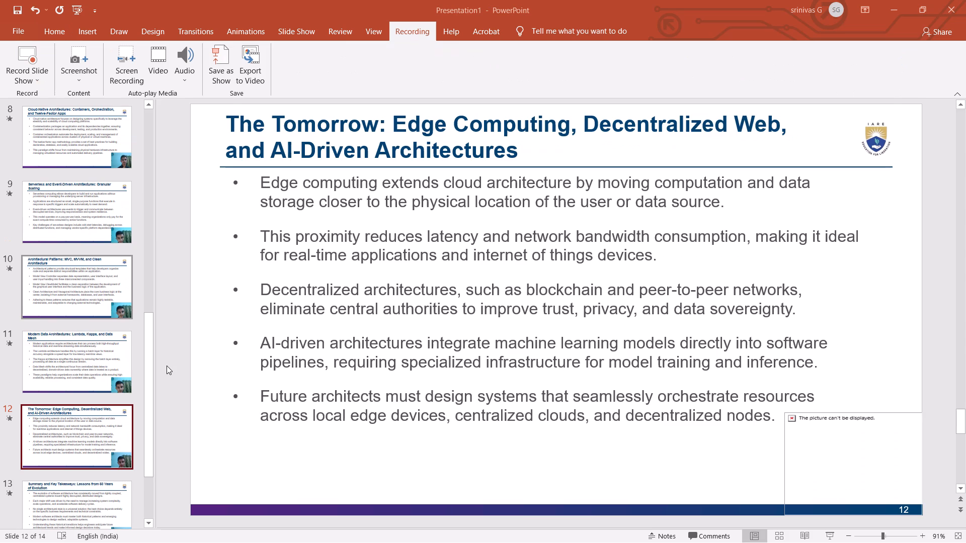
pyautogui.hotkey('ctrl', 'v')
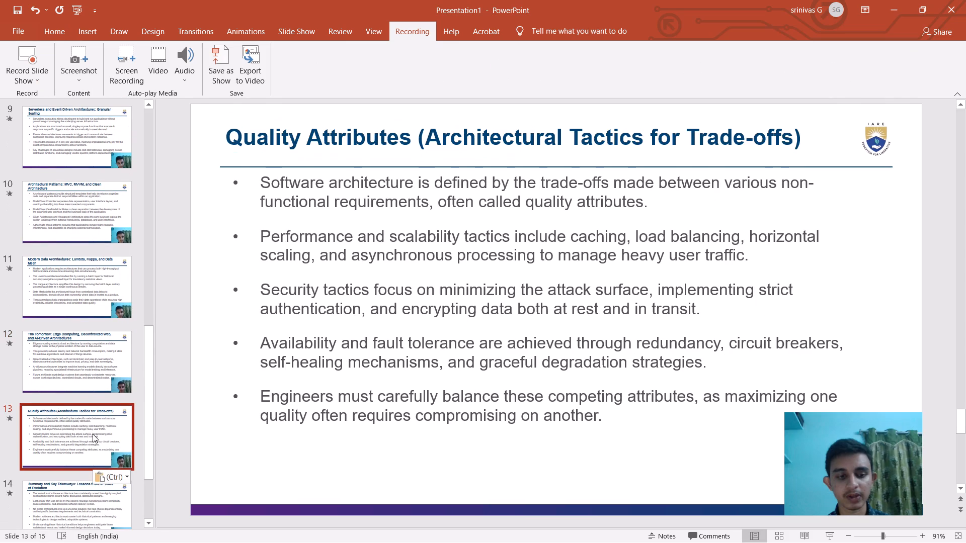
pyautogui.moveTo(93, 434); pyautogui.dragTo(95, 356)
pyautogui.moveTo(95, 356); pyautogui.dragTo(91, 331)
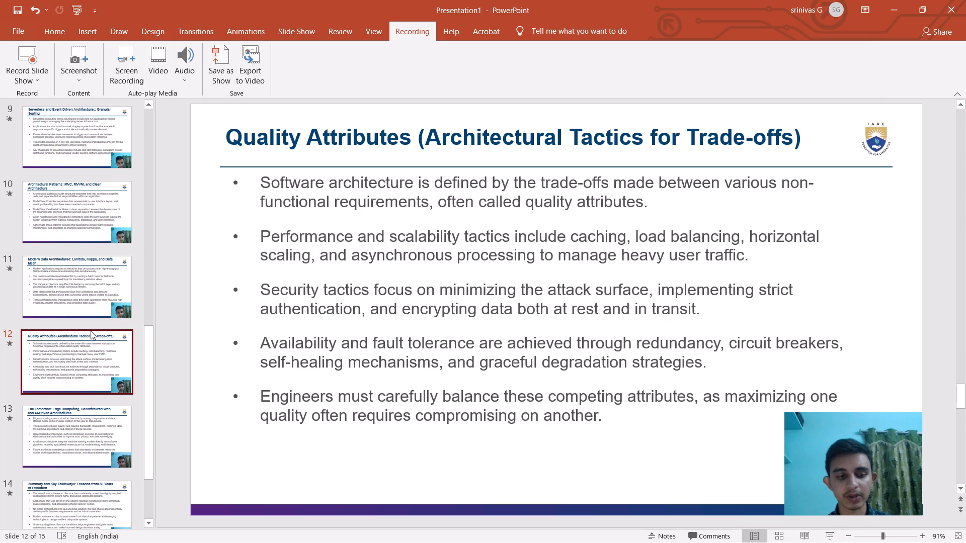
# Check slides 11 and 12 in SADP.pptx against the replaced slides in Presentation1.
pyautogui.hotkey('alt', 'Tab')
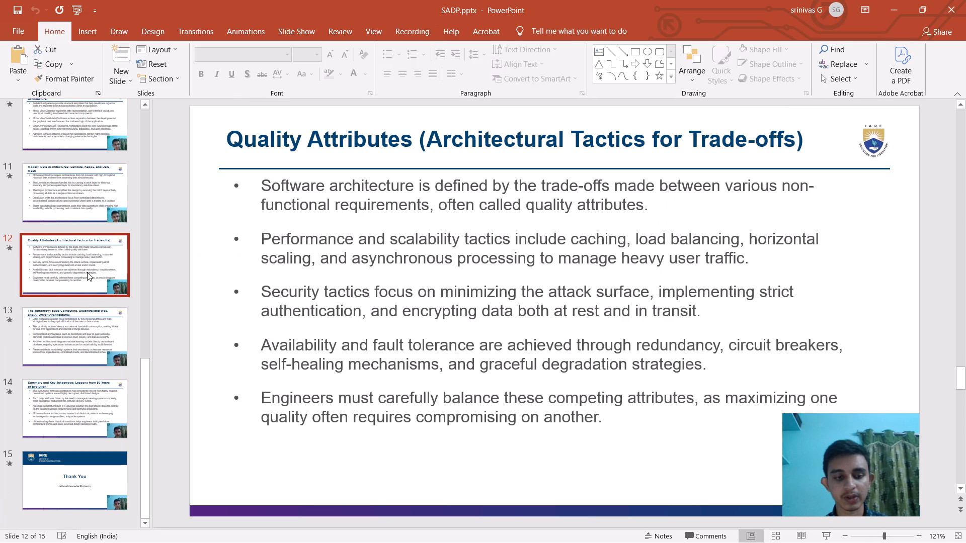
pyautogui.click(88, 194)
pyautogui.hotkey('alt', 'Tab')
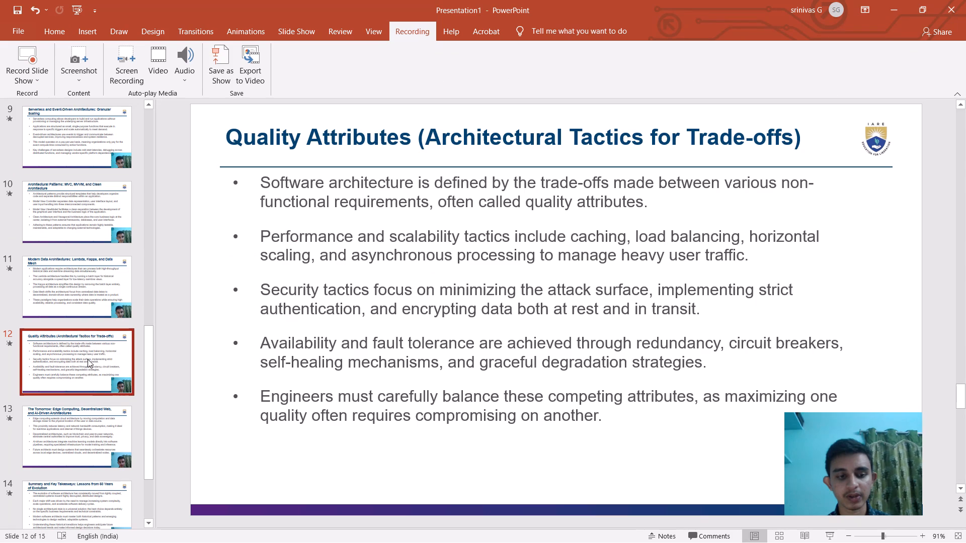
# Replace slide 13, The Tomorrow, in Presentation1 with the same slide copied from SADP.pptx, keeping it directly after slide 12.
pyautogui.click(84, 370)
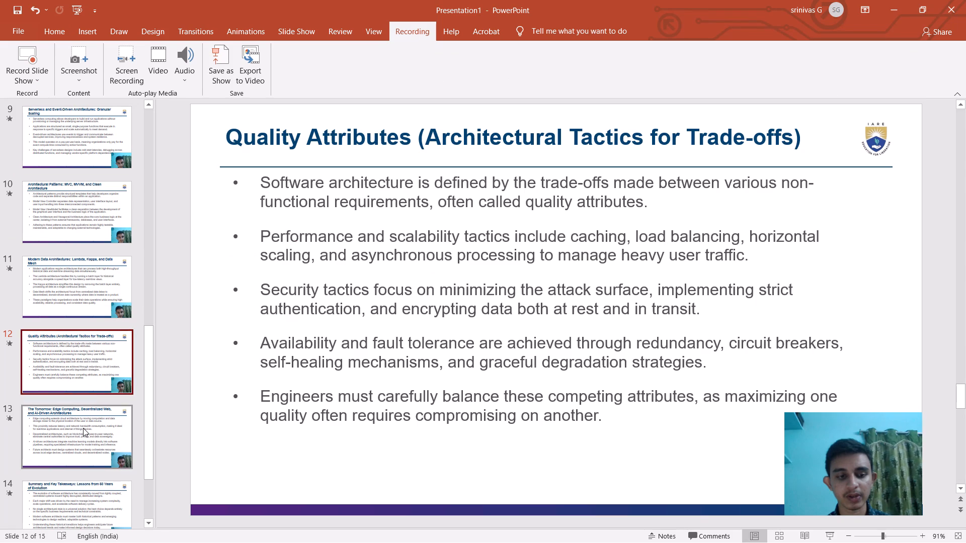
pyautogui.click(83, 428)
pyautogui.hotkey('alt', 'Tab')
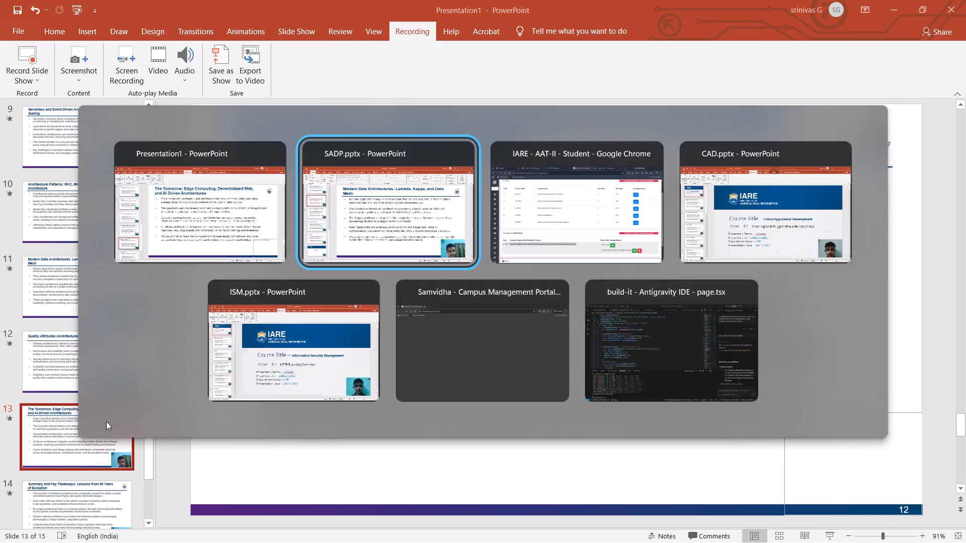
pyautogui.click(87, 415)
pyautogui.click(93, 350)
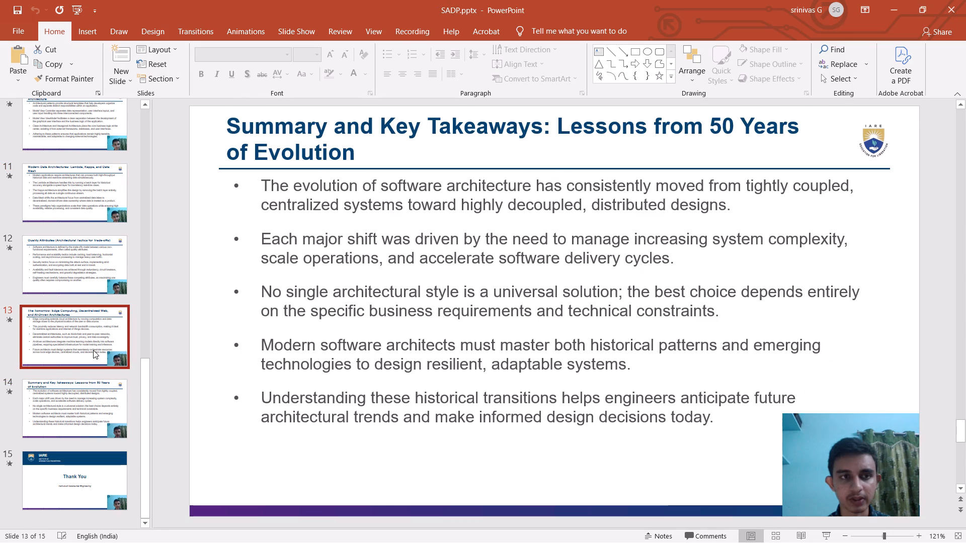
pyautogui.hotkey('ctrl', 'c')
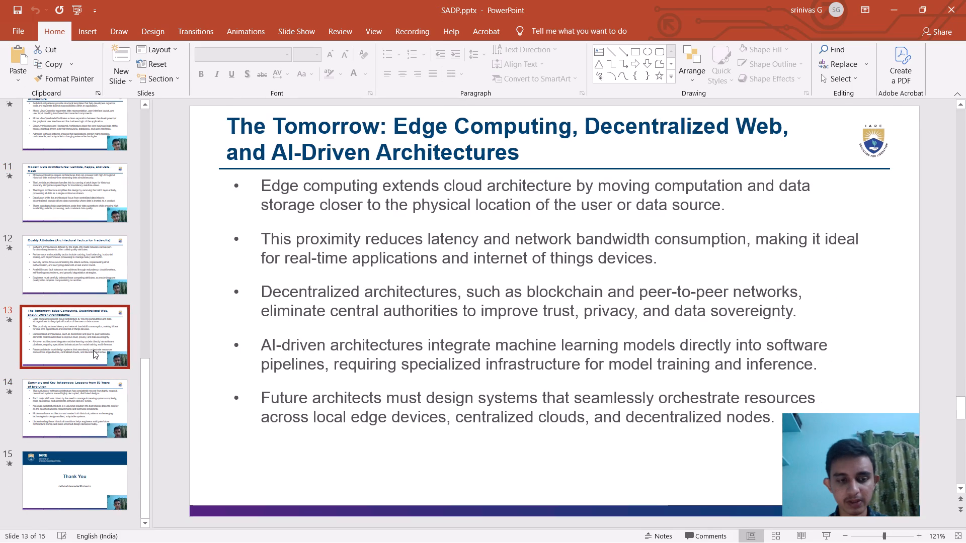
pyautogui.hotkey('alt', 'Tab')
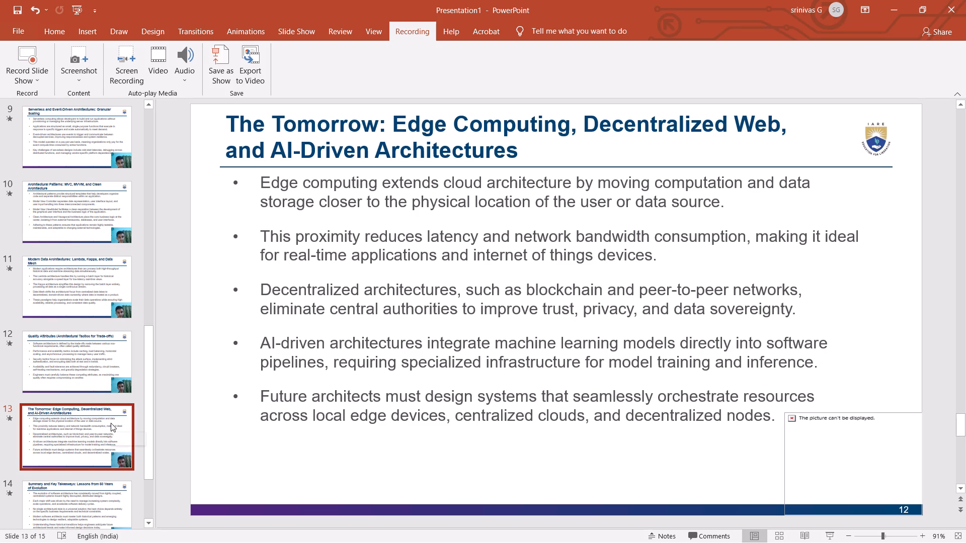
pyautogui.hotkey('ctrl', 'v')
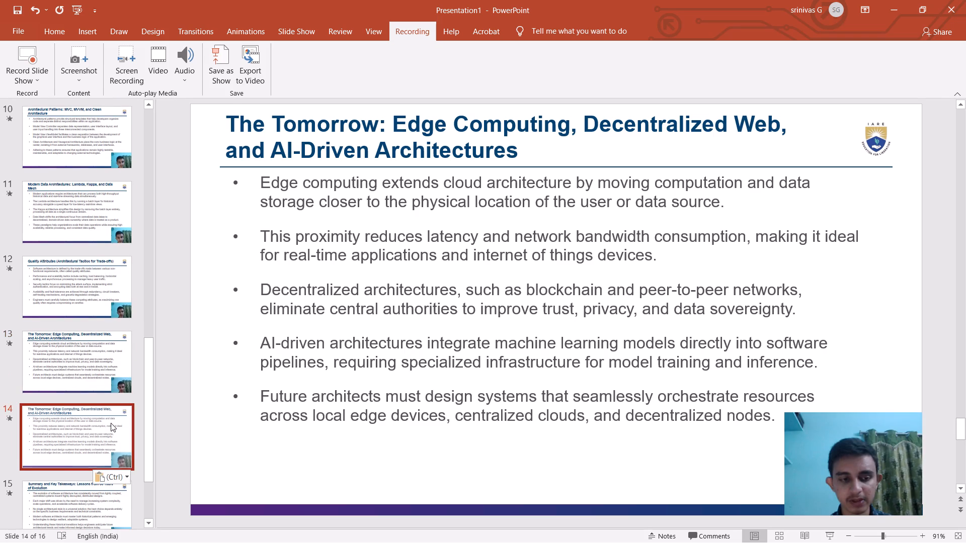
pyautogui.click(111, 358)
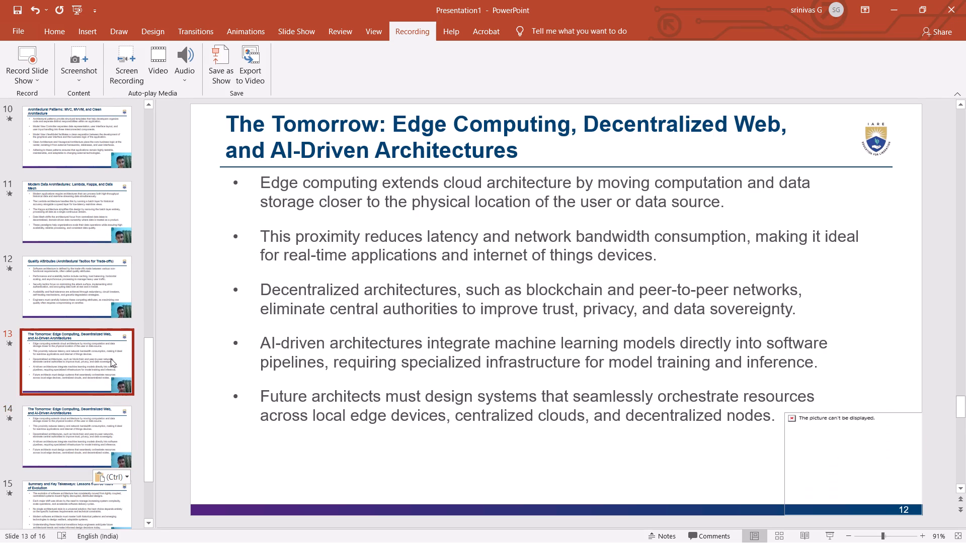
pyautogui.press('Delete')
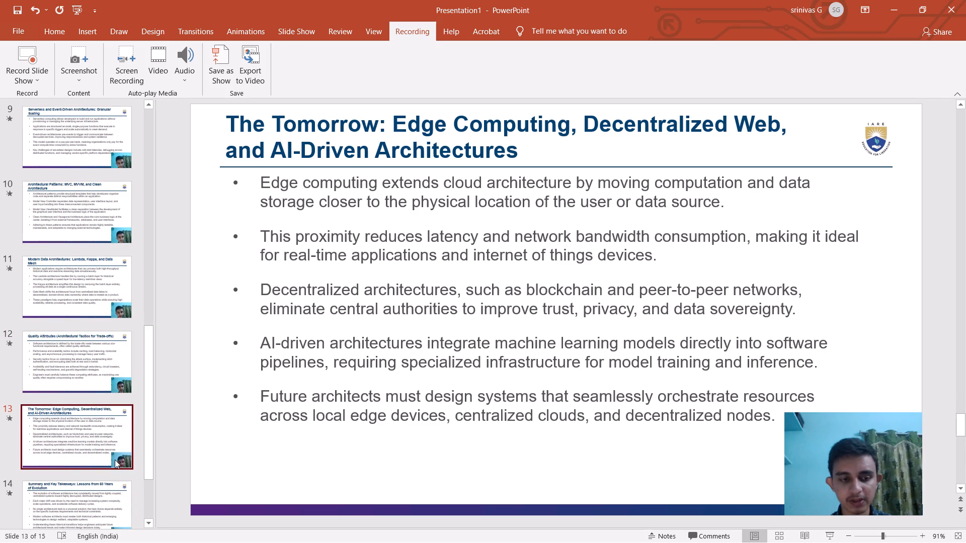
# Replace the closing Thank You slide 15 in Presentation1 with its copy from SADP.pptx.
pyautogui.click(112, 502)
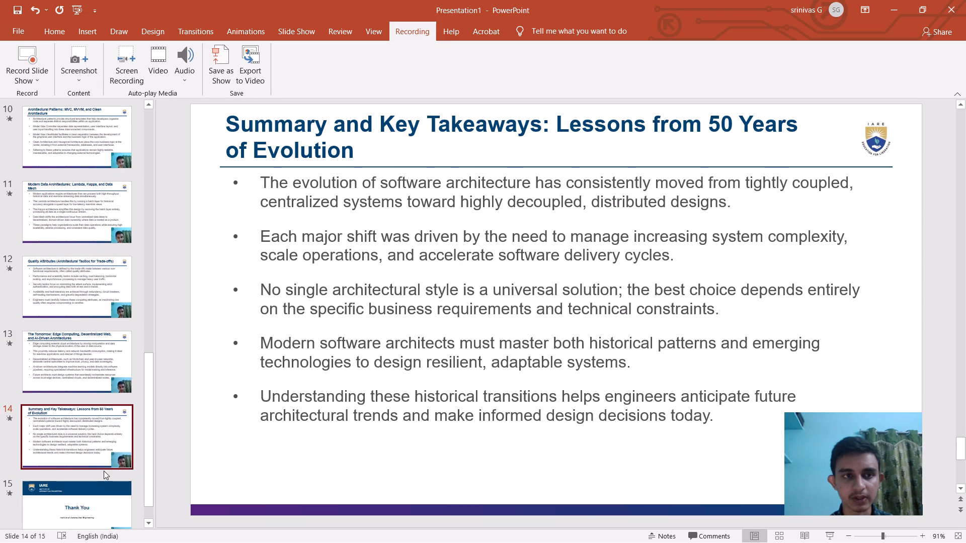
pyautogui.click(105, 495)
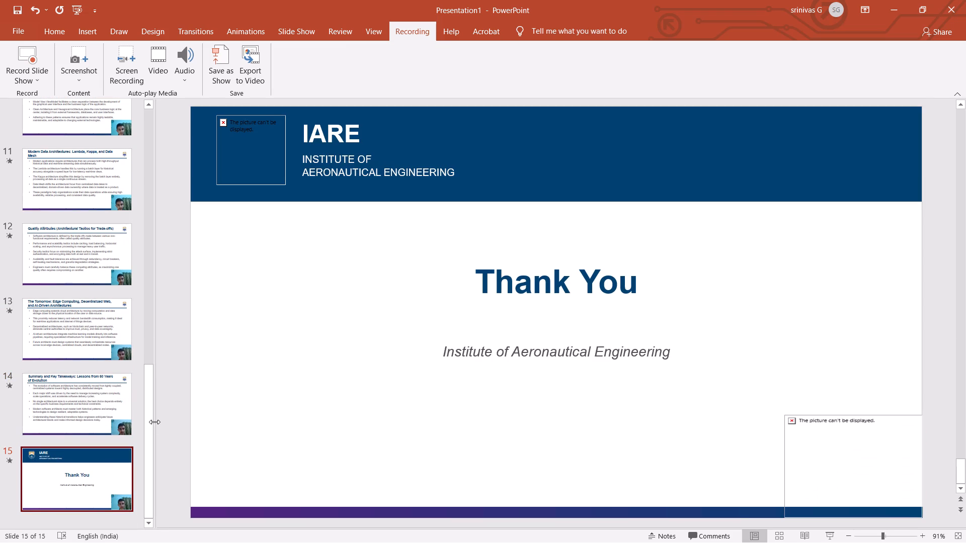
pyautogui.hotkey('alt', 'Tab')
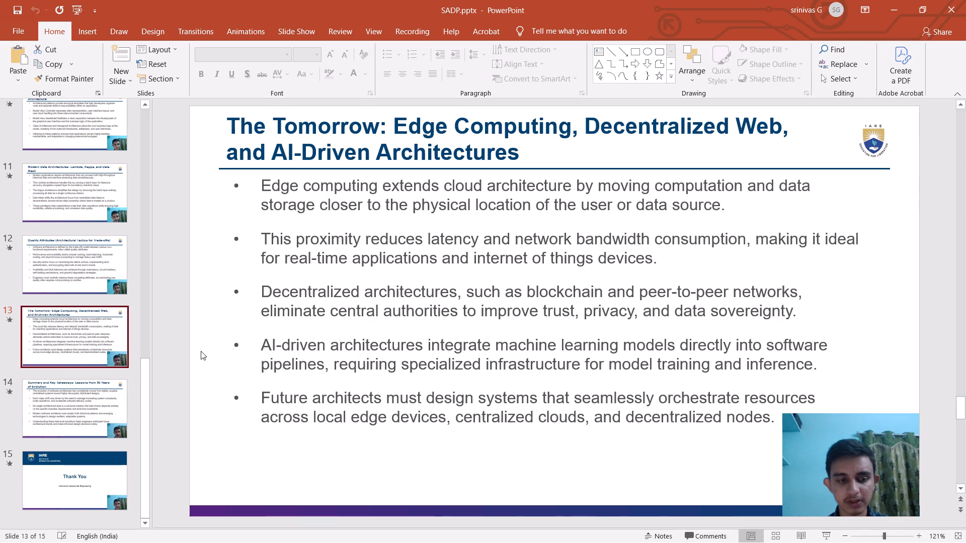
pyautogui.click(85, 486)
pyautogui.hotkey('ctrl', 'c')
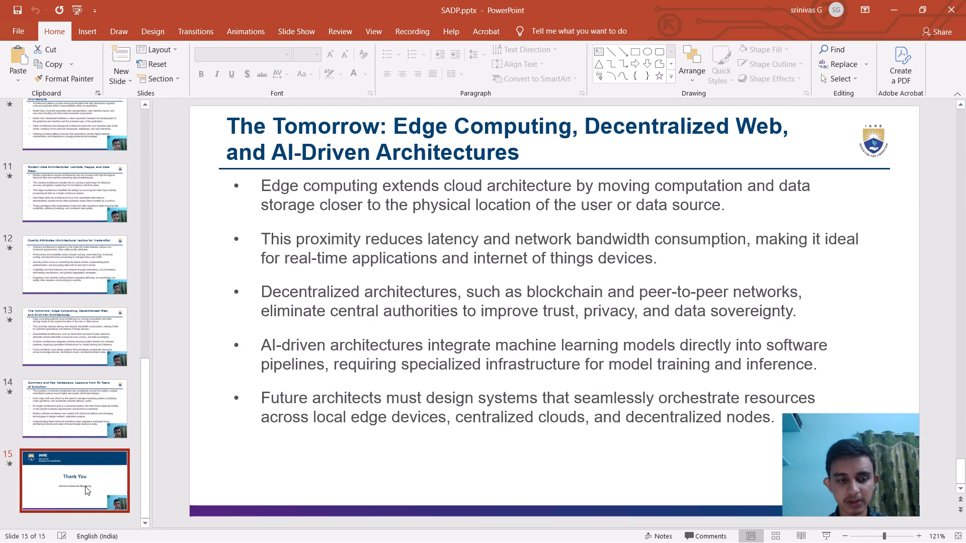
pyautogui.hotkey('alt', 'Tab')
pyautogui.click(85, 486)
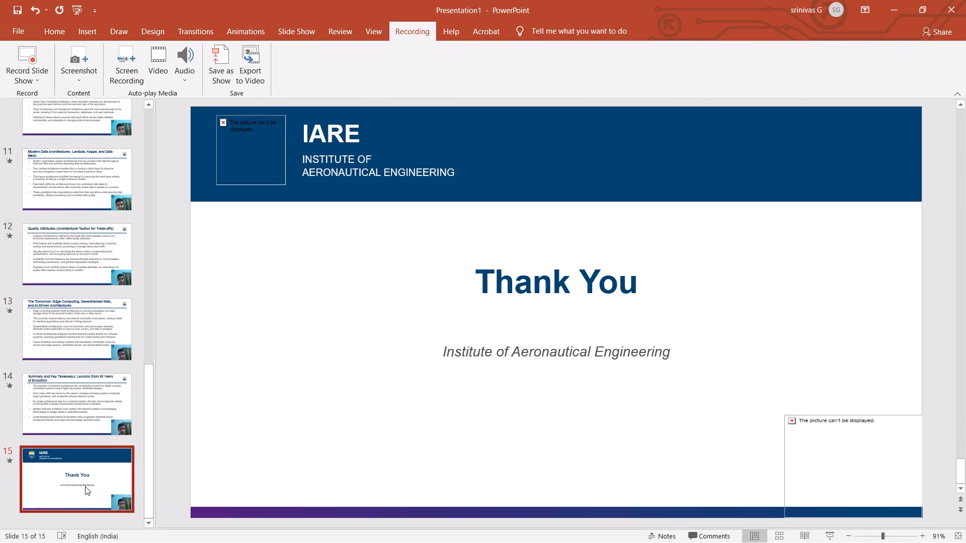
pyautogui.hotkey('ctrl', 'v')
pyautogui.click(102, 472)
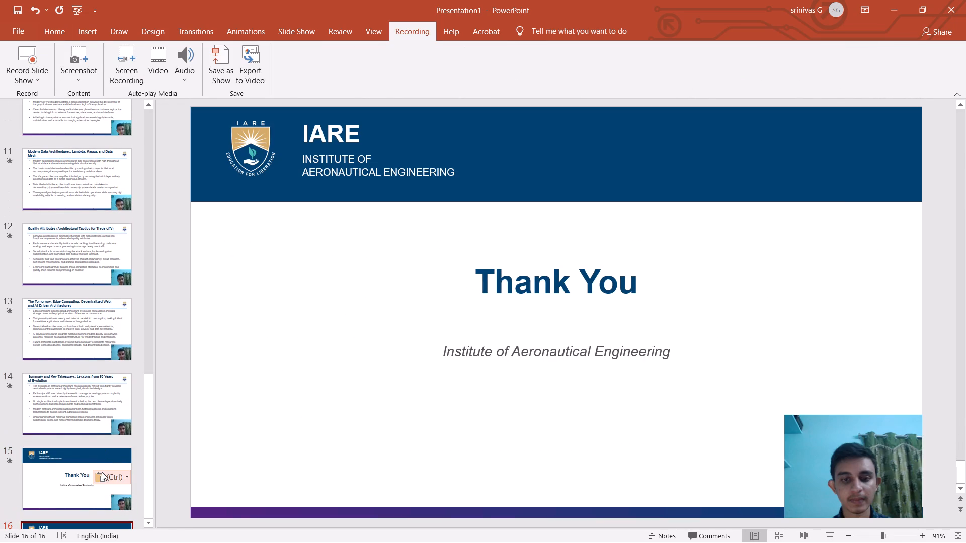
pyautogui.click(72, 474)
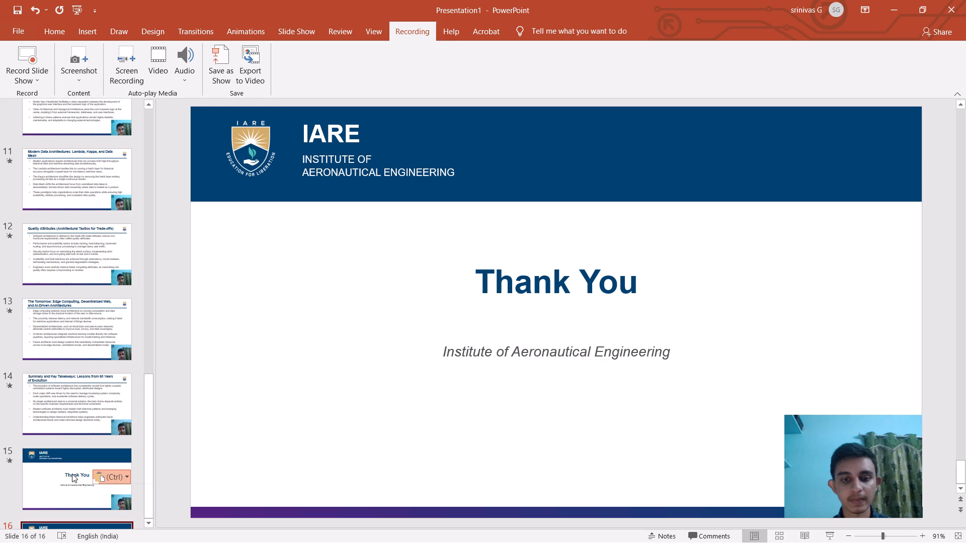
pyautogui.click(72, 474)
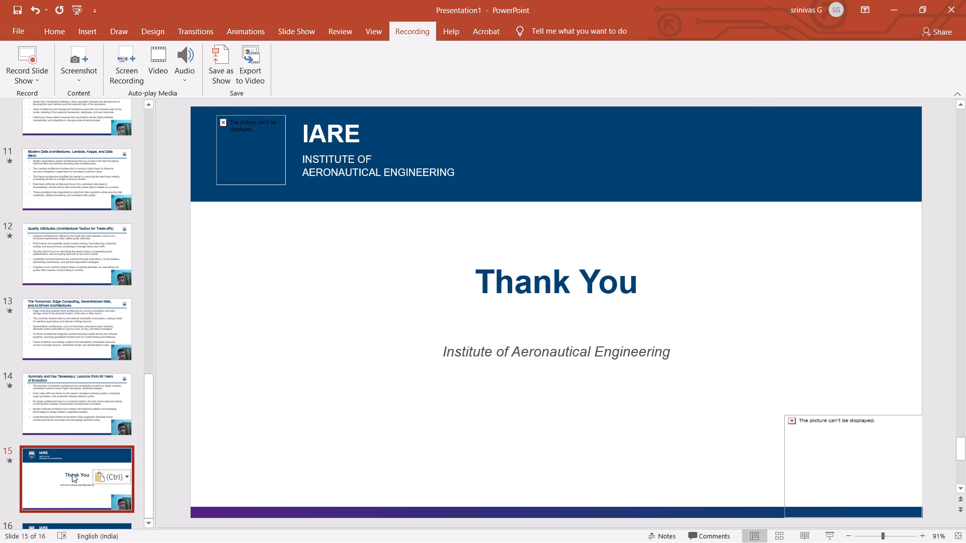
pyautogui.press('Delete')
# Step back through Presentation1 from the last slide to slide 1 to examine the webcam video on each one.
pyautogui.press('Up')
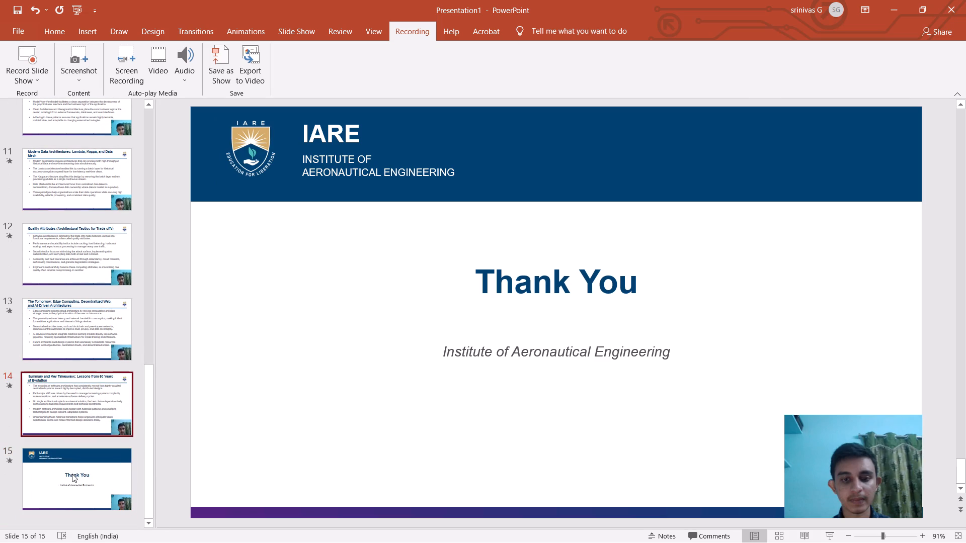
pyautogui.press('Up')
pyautogui.press('Up')
pyautogui.press('Up')
pyautogui.press('Up')
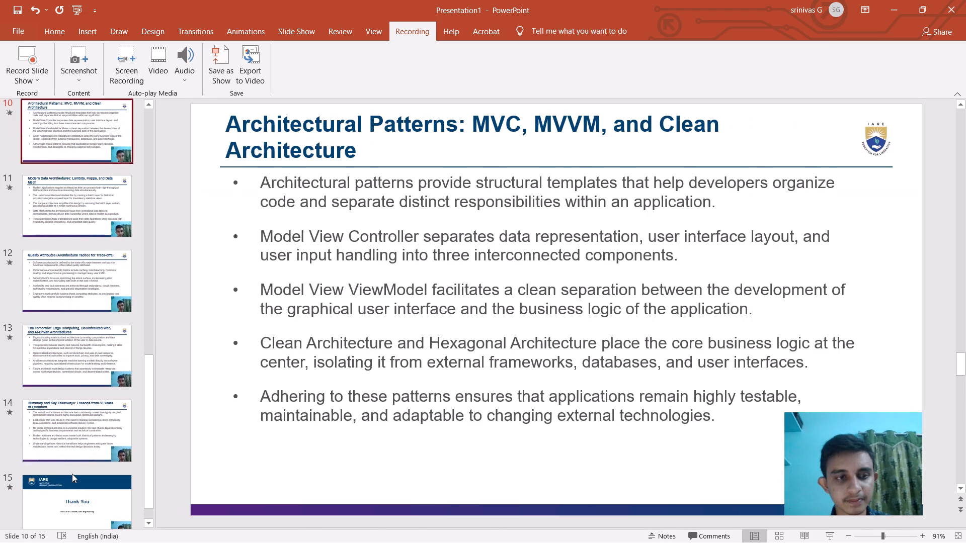
pyautogui.press('Up')
pyautogui.press('Up')
pyautogui.press('Up')
pyautogui.press('Up')
pyautogui.press('Up')
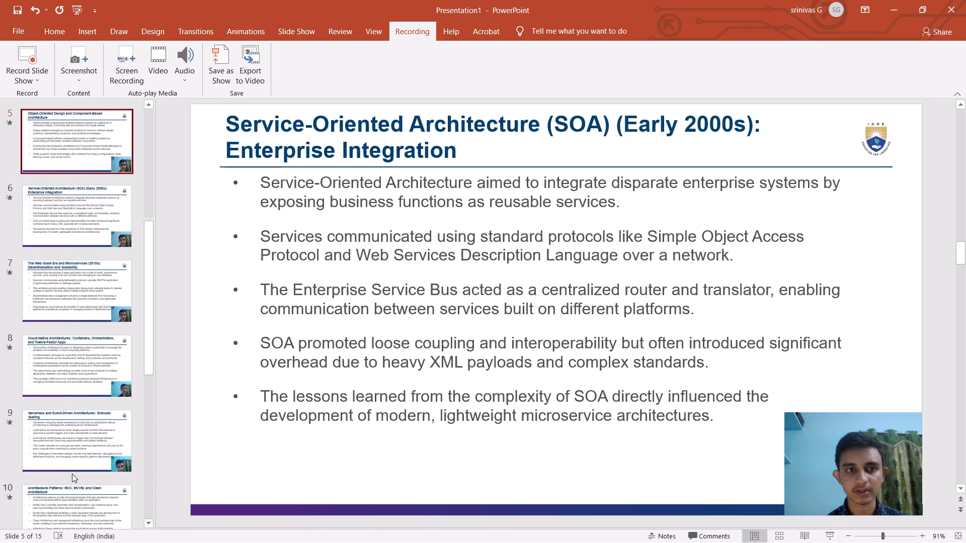
pyautogui.press('Up')
pyautogui.press('Up')
pyautogui.press('Up')
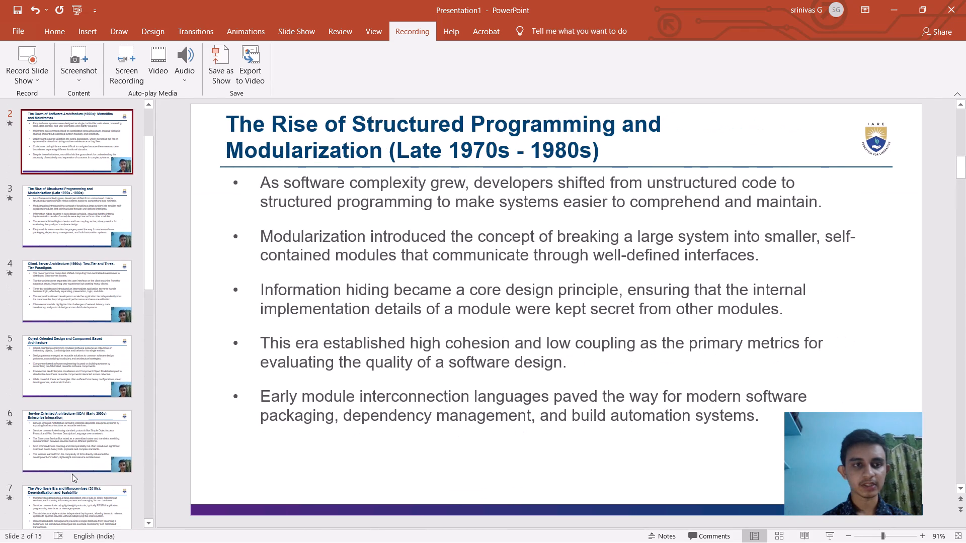
pyautogui.press('Up')
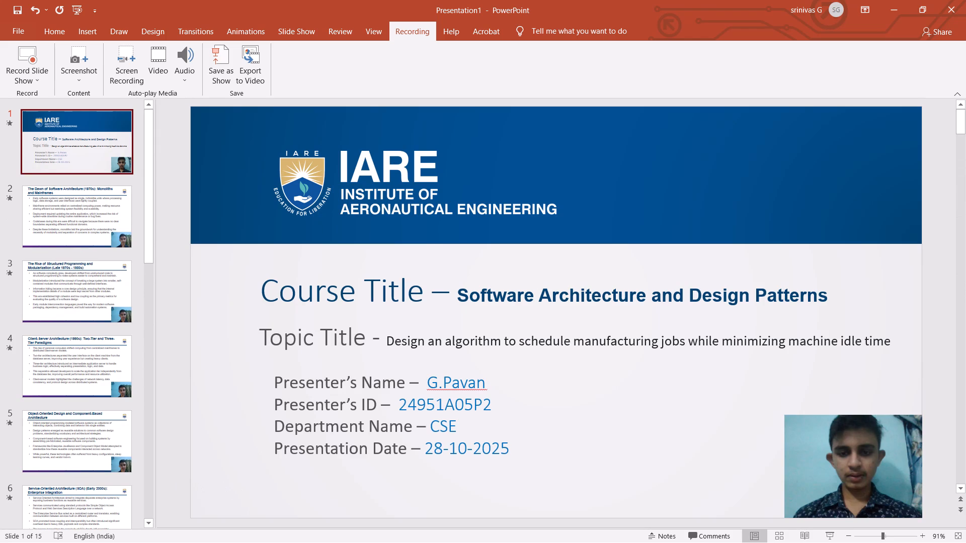
# Start creating a Full HD (1080p) video of Presentation1 using recorded timings and narrations.
pyautogui.click(259, 74)
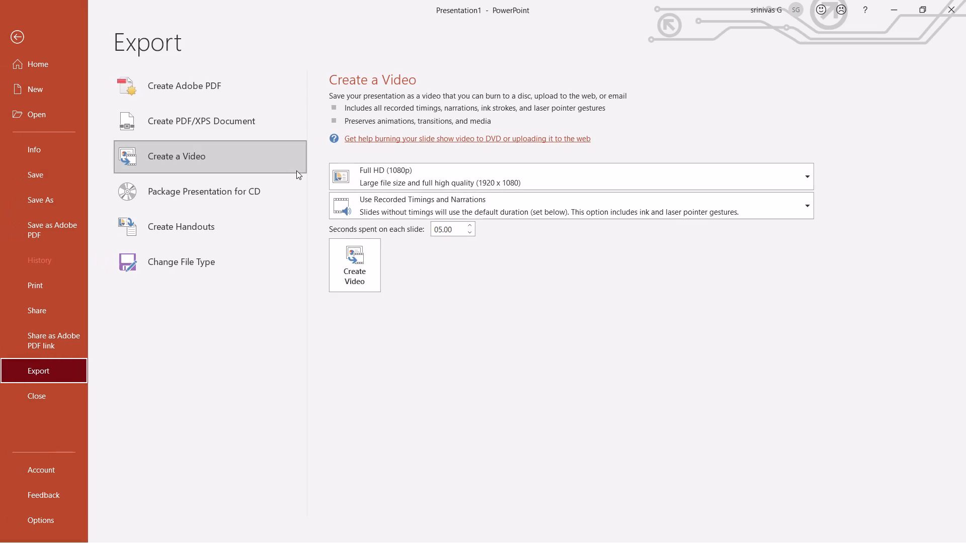
pyautogui.click(432, 215)
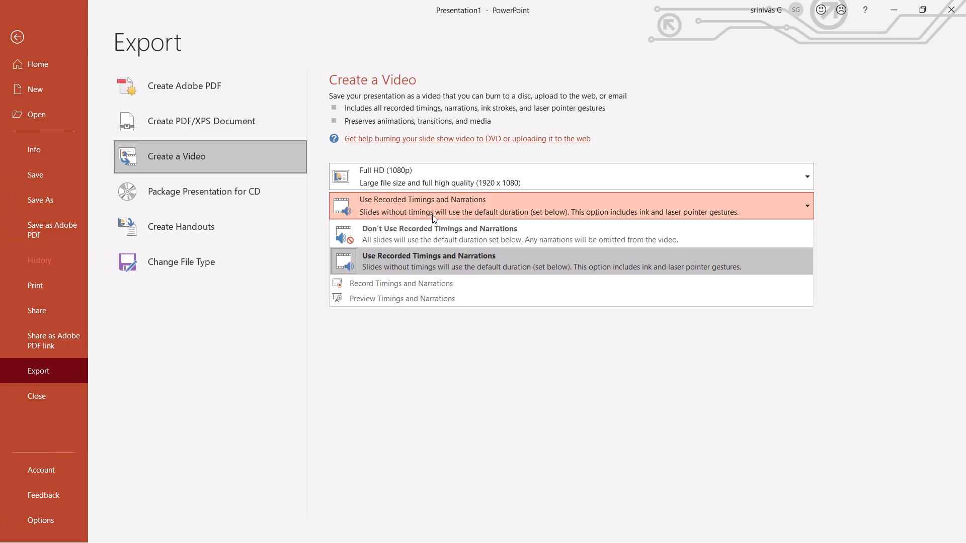
pyautogui.click(413, 254)
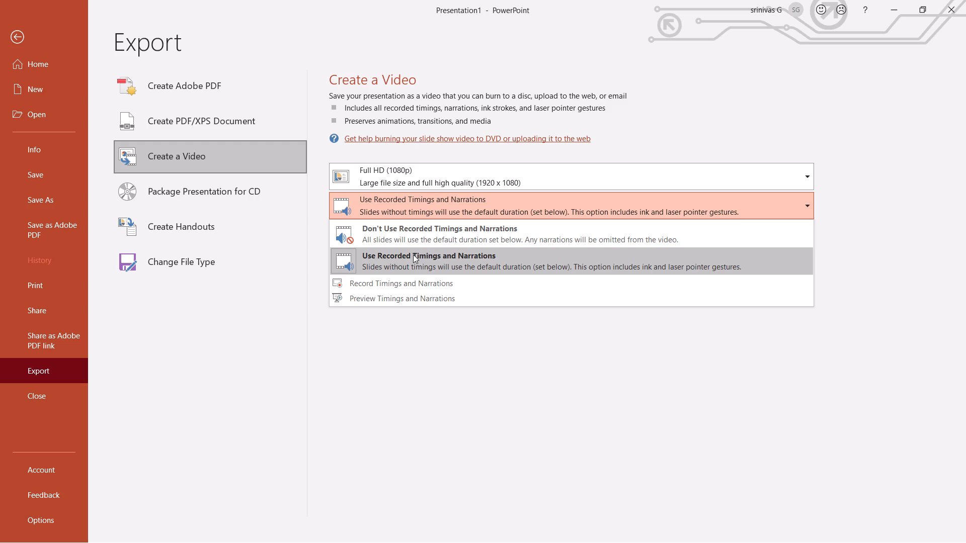
pyautogui.click(365, 264)
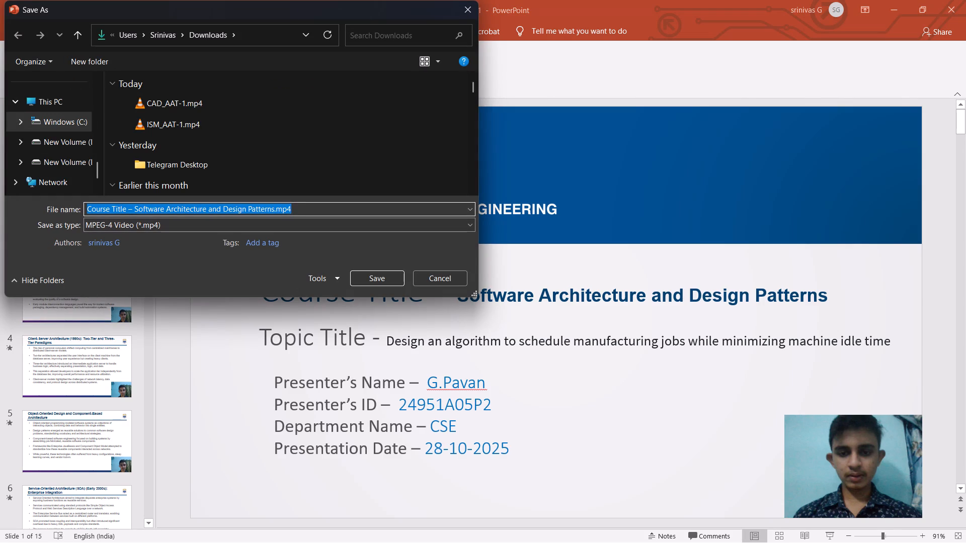
# Rename the existing video CAD_AAT-1.mp4 in Downloads as CAD_AAT-2.mp4.
pyautogui.click(148, 98)
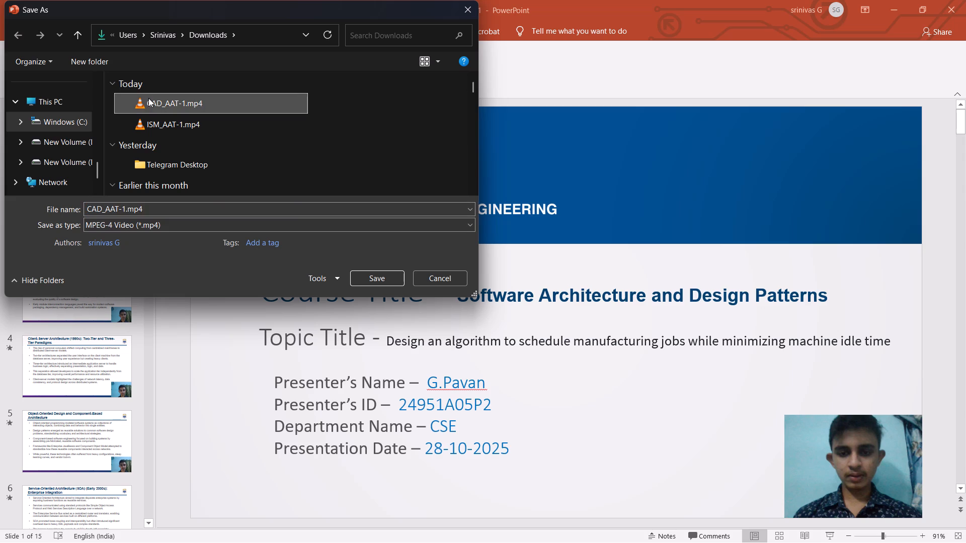
pyautogui.click(155, 102)
pyautogui.click(183, 101)
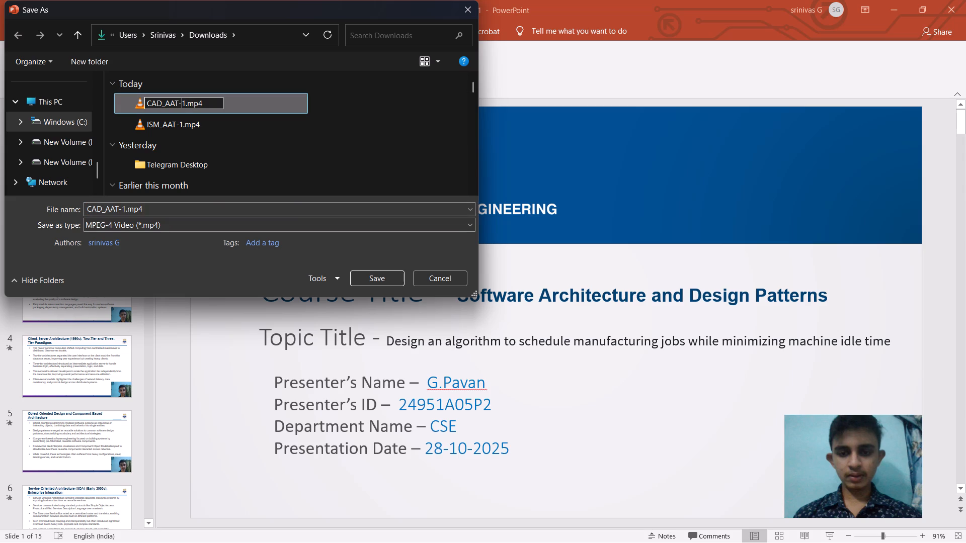
pyautogui.press('Right')
pyautogui.press('BackSpace')
pyautogui.press('2')
pyautogui.click(367, 104)
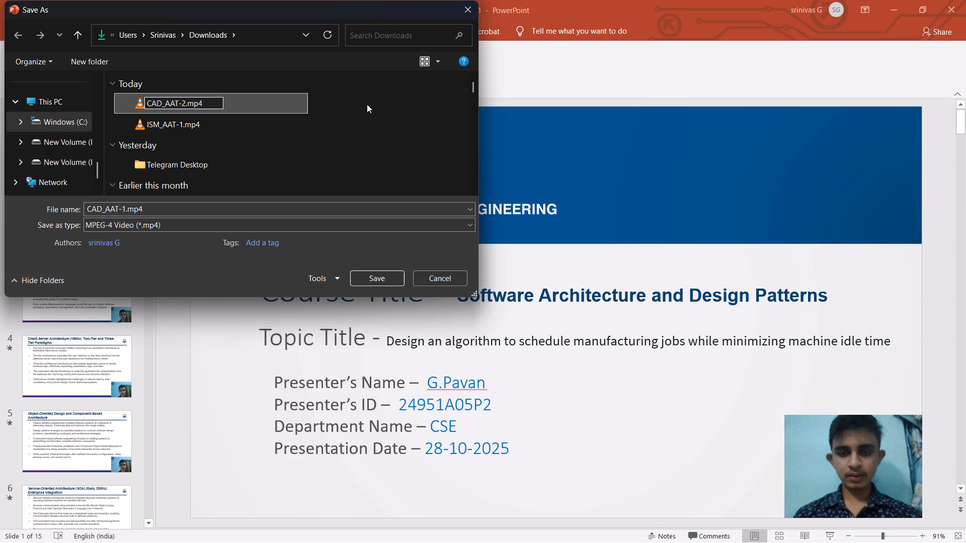
# Rename the existing video ISM_AAT-1.mp4 in Downloads as ISM_AAT-2.mp4.
pyautogui.click(183, 122)
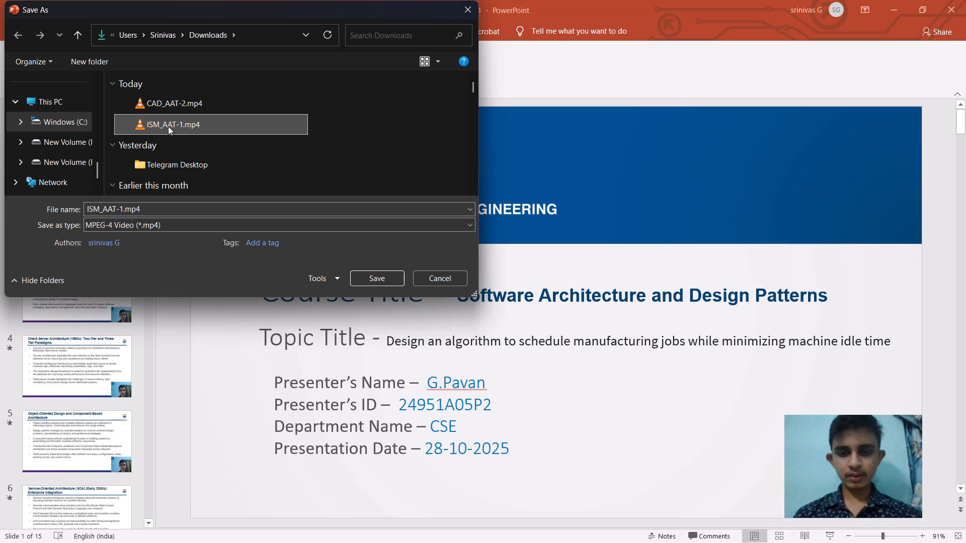
pyautogui.click(168, 126)
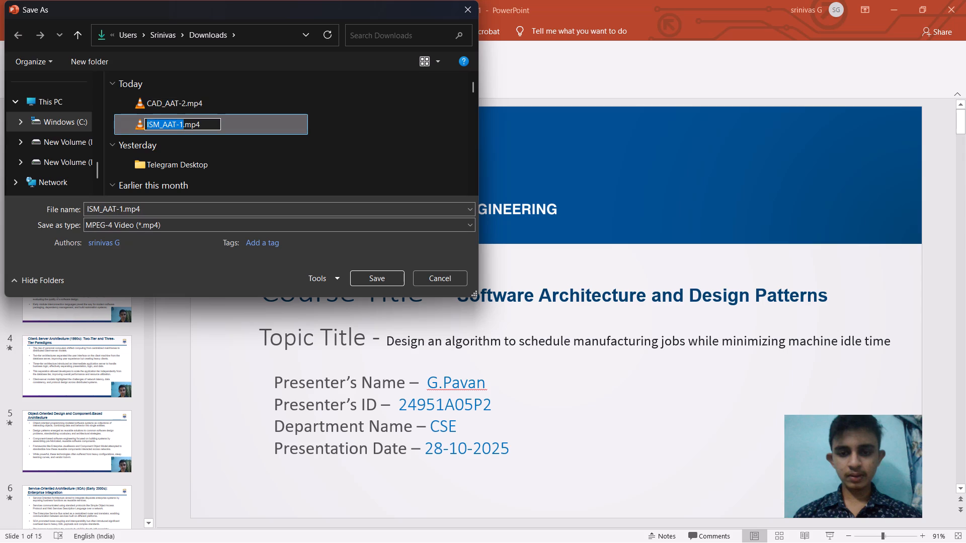
pyautogui.click(182, 123)
pyautogui.press('BackSpace')
pyautogui.press('2')
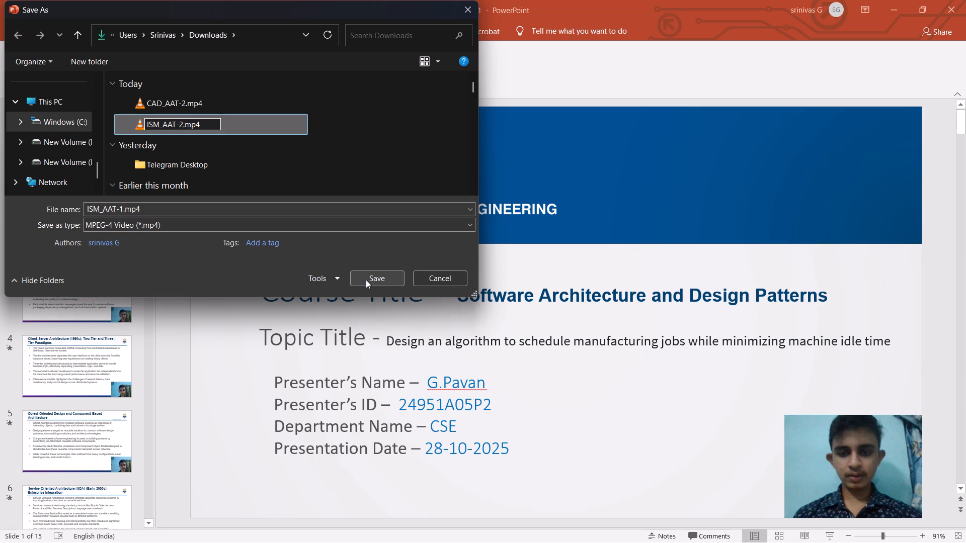
pyautogui.click(389, 145)
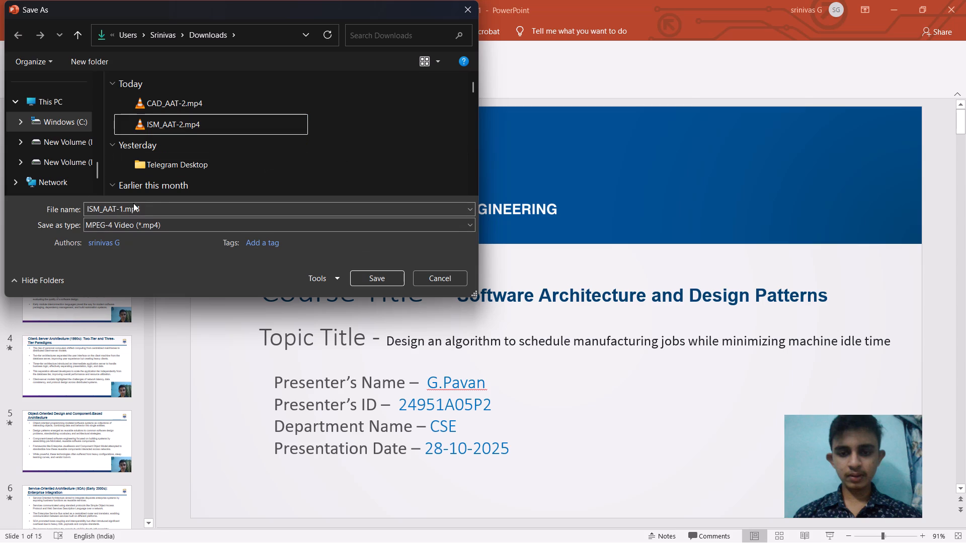
# Export the Presentation1 video to the Downloads folder with the file name SADP_AAT-2.mp4.
pyautogui.click(214, 123)
pyautogui.moveTo(101, 207); pyautogui.dragTo(97, 209)
pyautogui.click(98, 209)
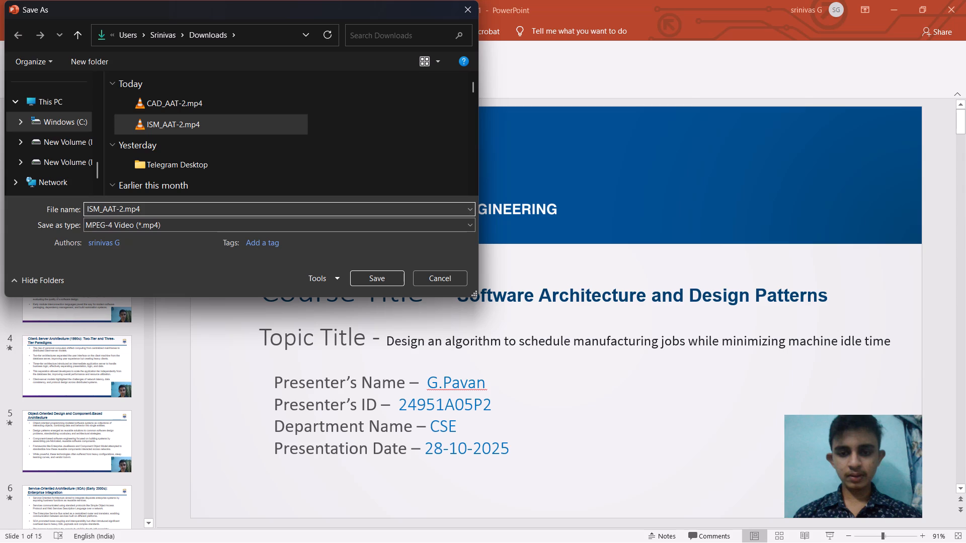
pyautogui.moveTo(98, 209); pyautogui.dragTo(69, 215)
pyautogui.press('BackSpace')
pyautogui.write('SADP')
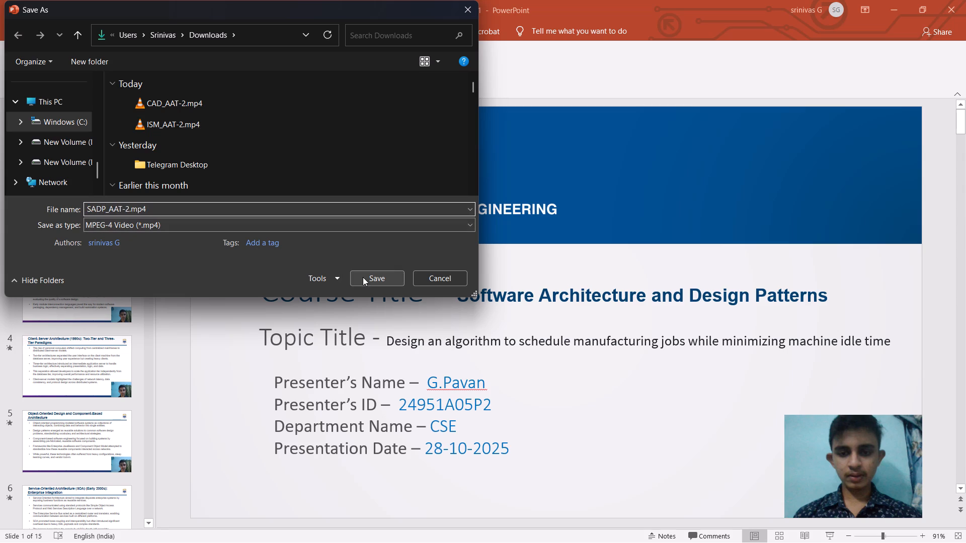
pyautogui.click(363, 277)
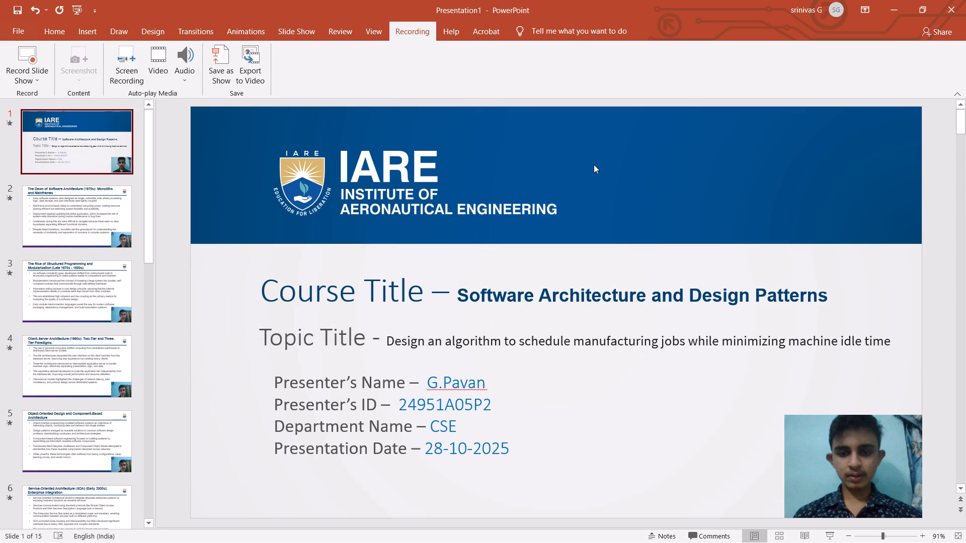
pyautogui.hotkey('alt', 'Tab')
pyautogui.hotkey('alt', 'Tab')
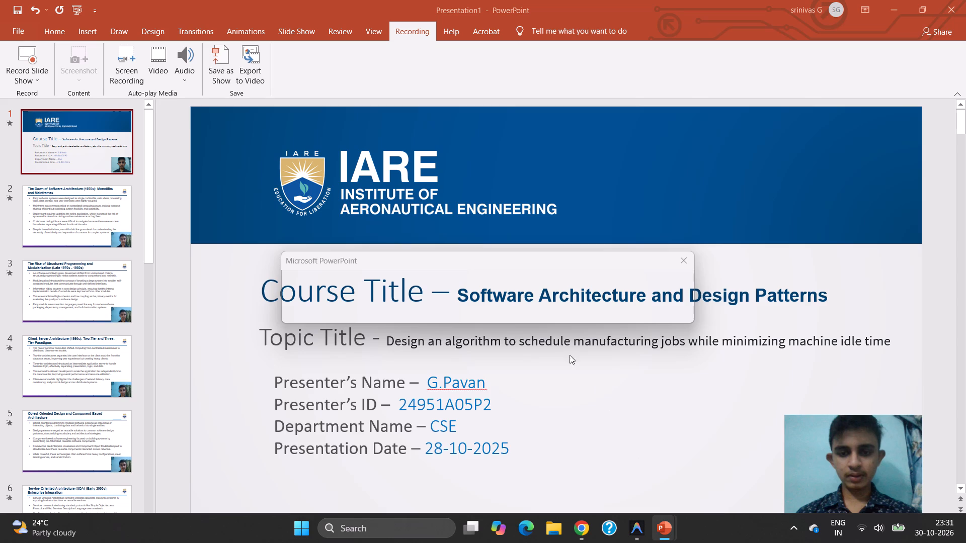
pyautogui.click(540, 313)
# Step forward through Presentation1 from slide 2 to slide 14 to examine the webcam video on each one.
pyautogui.click(100, 219)
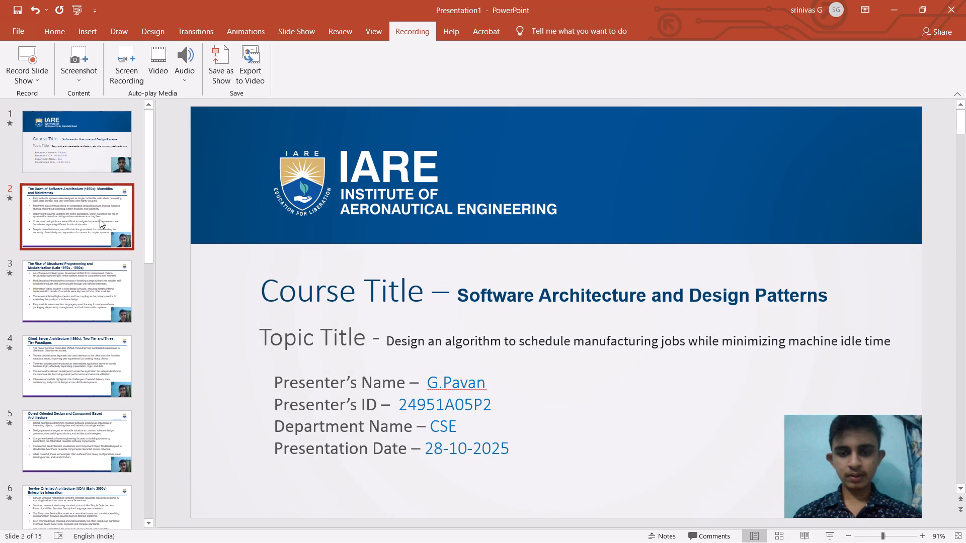
pyautogui.press('Down')
pyautogui.press('Down')
pyautogui.press('Down')
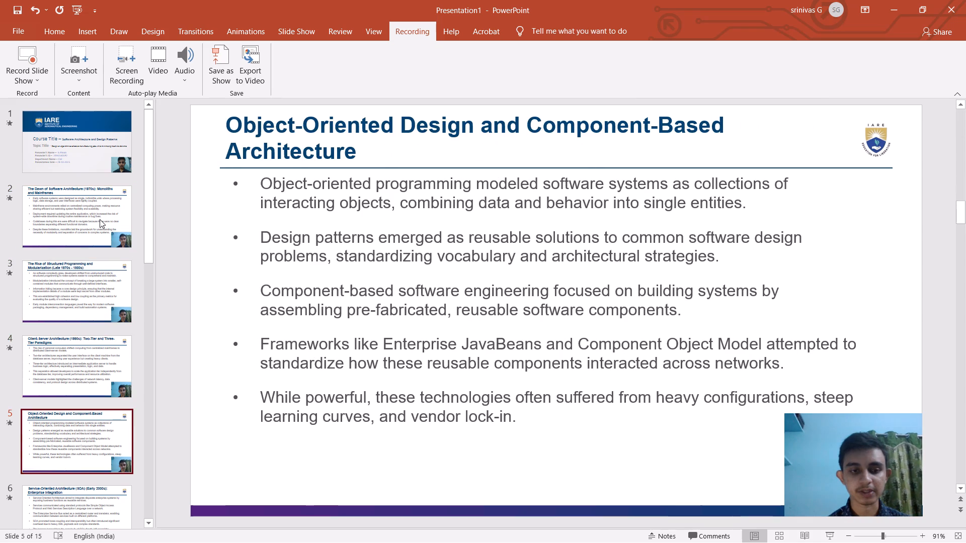
pyautogui.press('Down')
pyautogui.press('Down')
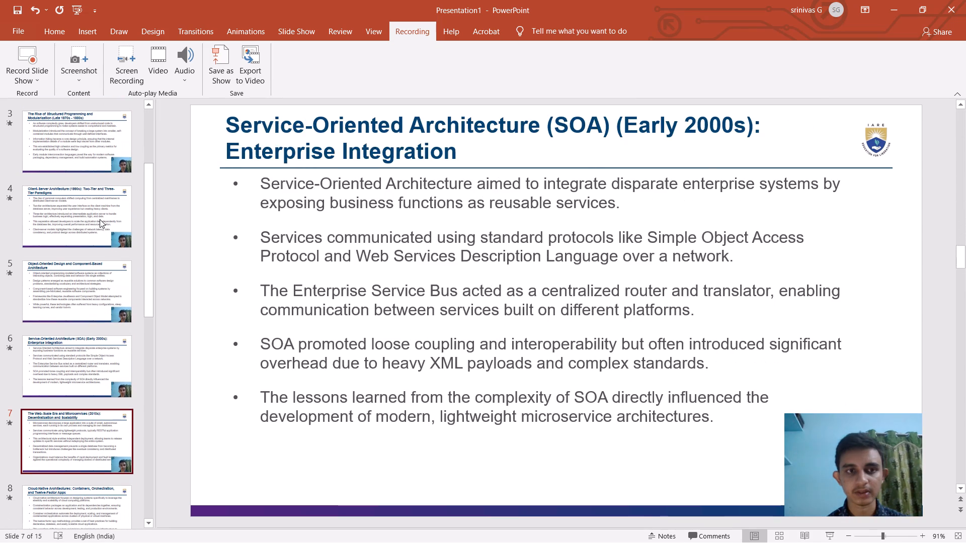
pyautogui.press('Up')
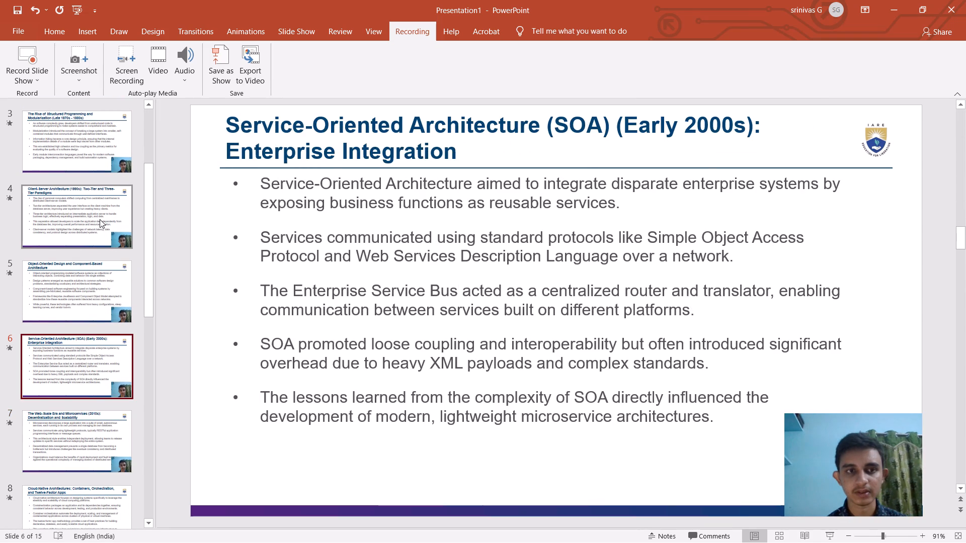
pyautogui.press('Down')
pyautogui.press('Down')
pyautogui.press('Down')
pyautogui.press('Down')
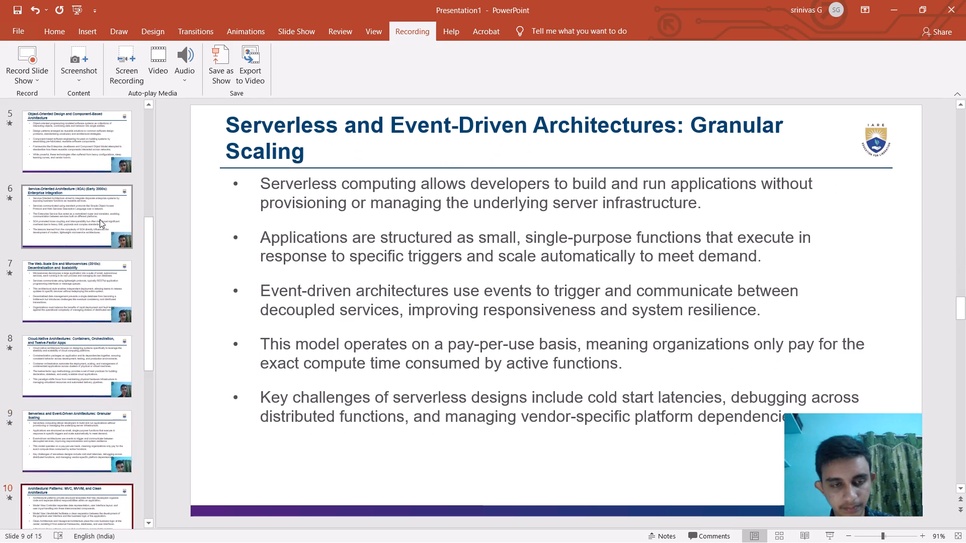
pyautogui.press('Down')
pyautogui.press('Down')
pyautogui.press('Down')
pyautogui.press('Down')
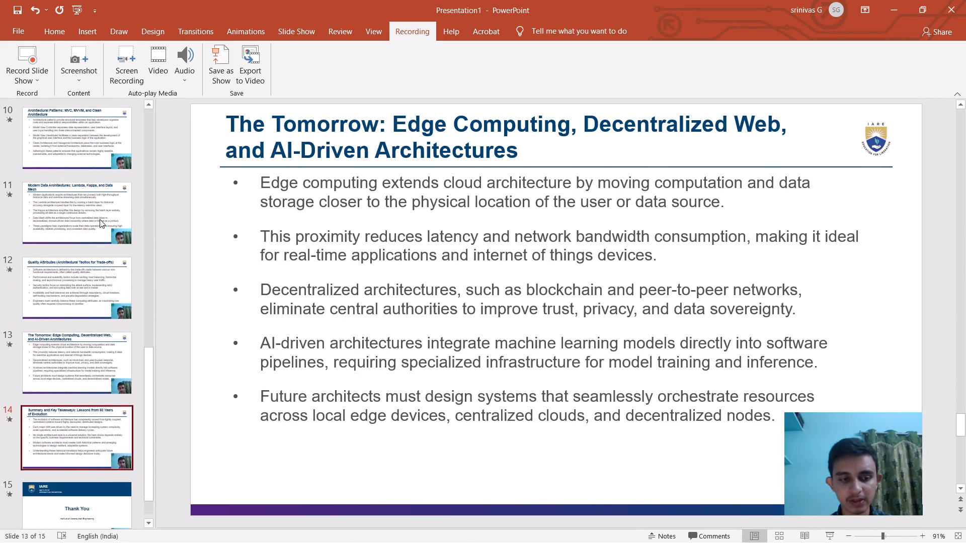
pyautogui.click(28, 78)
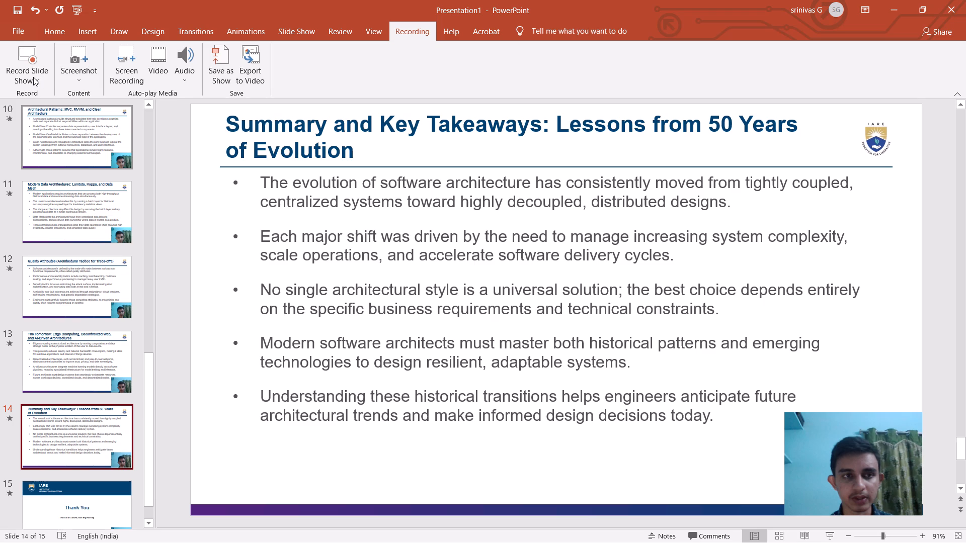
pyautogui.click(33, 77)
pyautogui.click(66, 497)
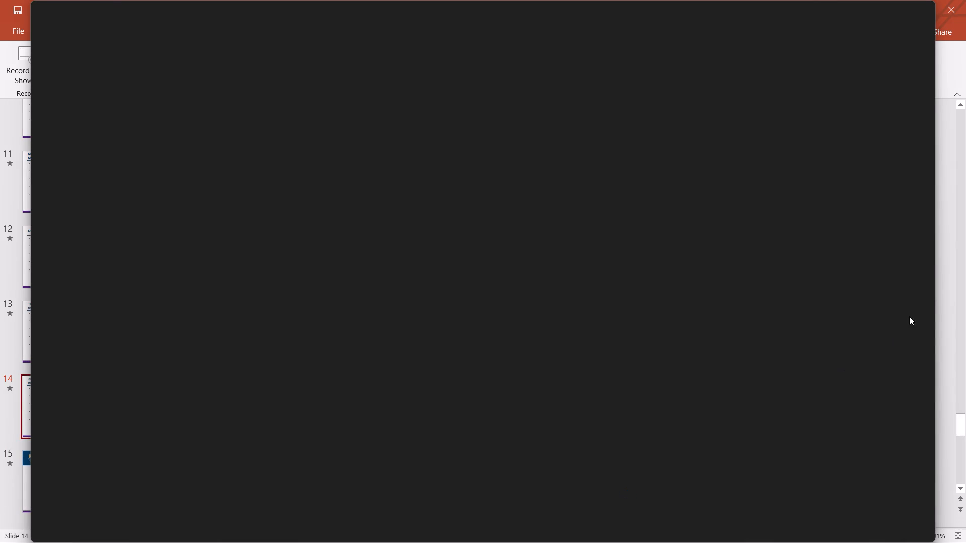
pyautogui.click(952, 283)
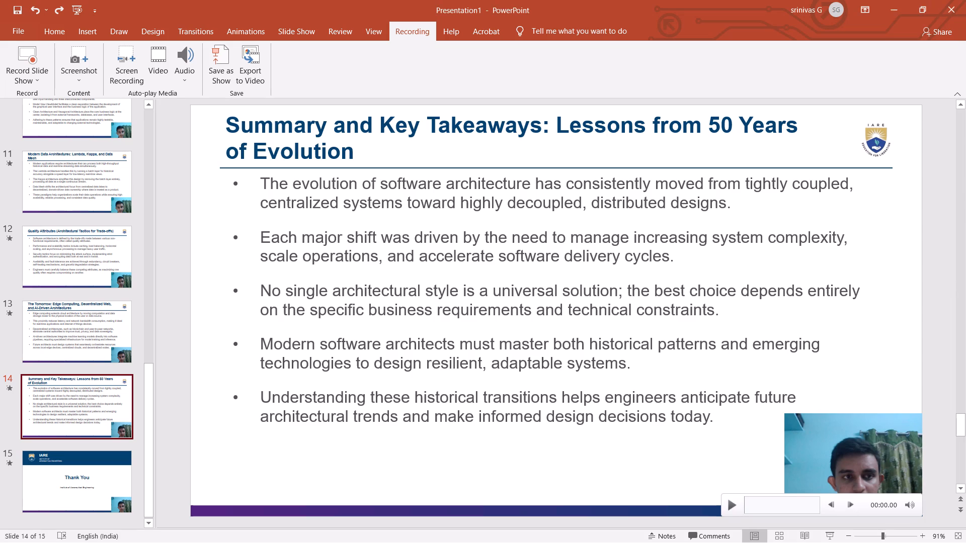
pyautogui.click(733, 507)
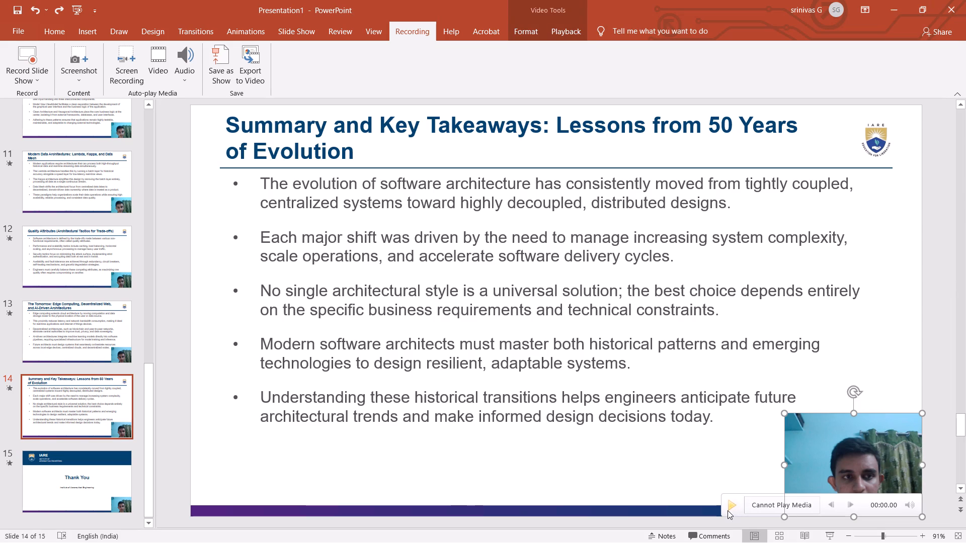
pyautogui.click(727, 511)
pyautogui.click(727, 511)
# Try to play the webcam video on slide 13, The Tomorrow: Edge Computing.
pyautogui.click(58, 350)
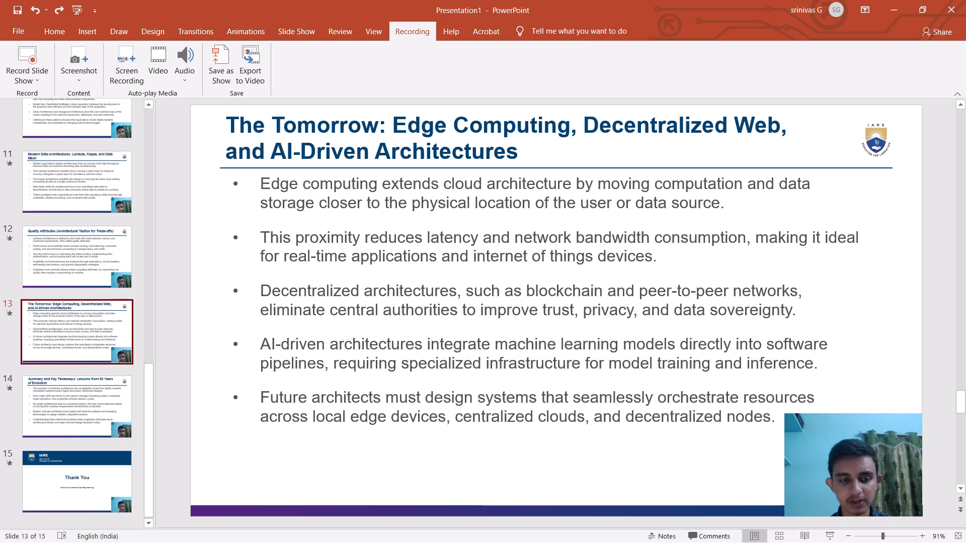
pyautogui.click(830, 482)
pyautogui.click(731, 506)
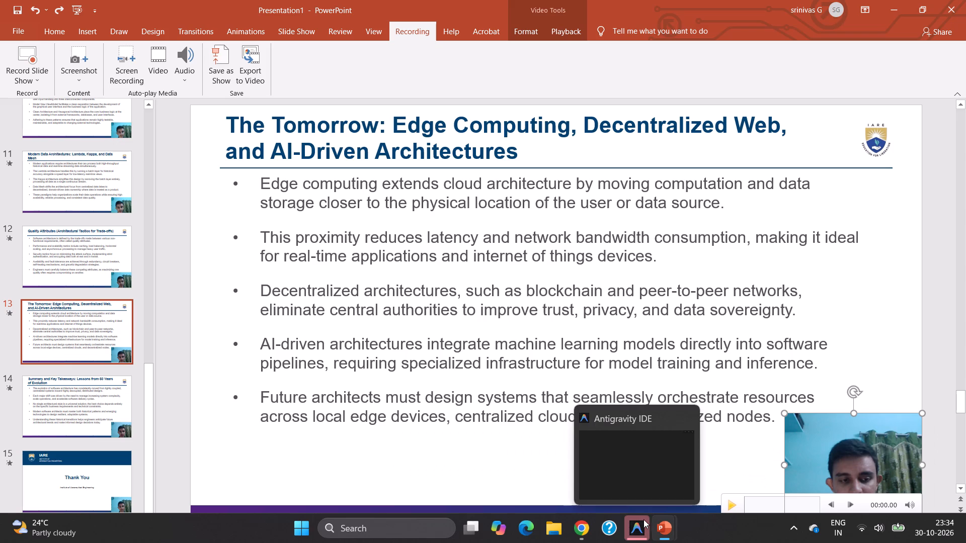
# Switch to Antigravity IDE and close its unresponsive window.
pyautogui.click(637, 457)
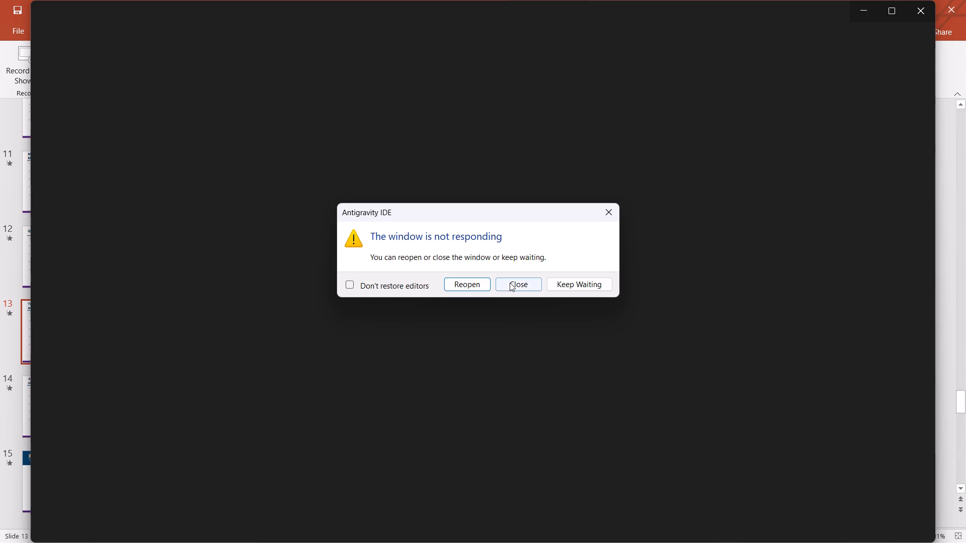
pyautogui.click(525, 282)
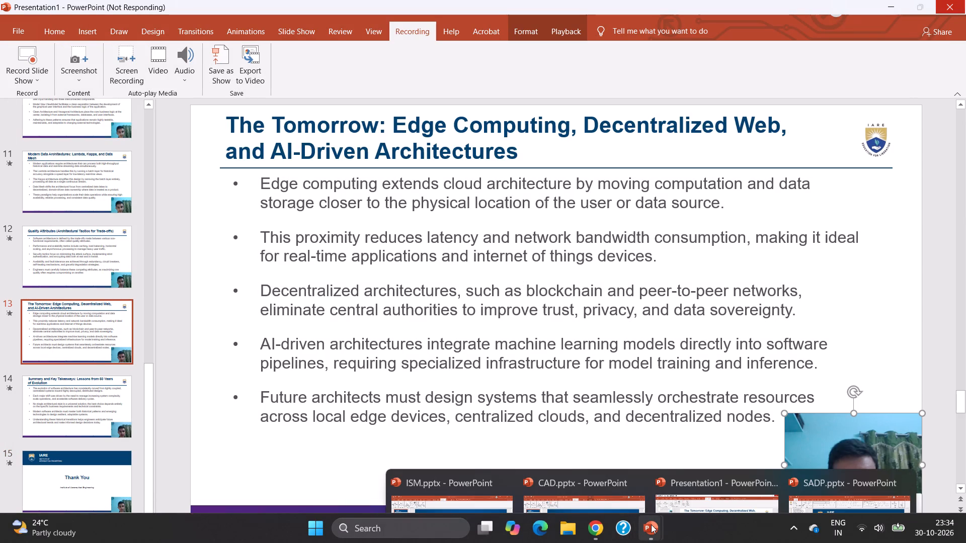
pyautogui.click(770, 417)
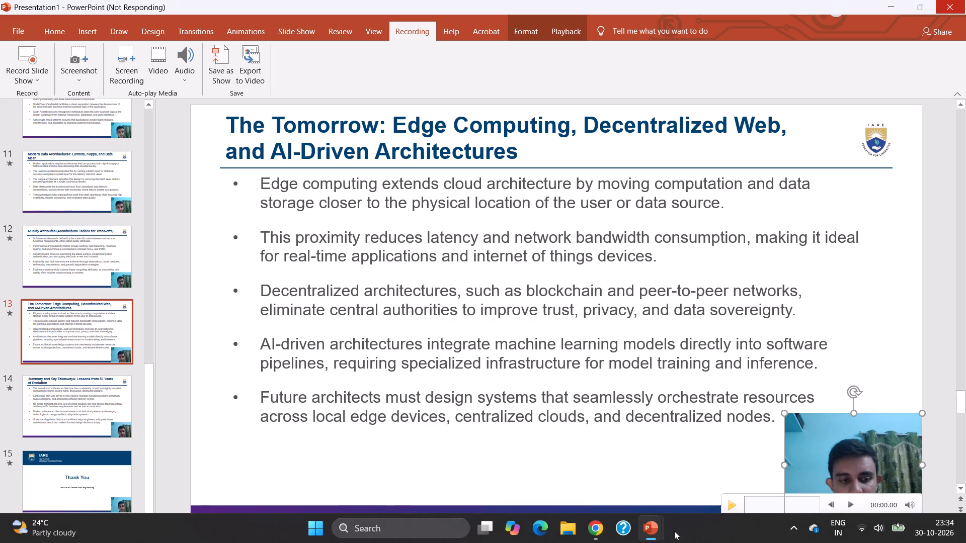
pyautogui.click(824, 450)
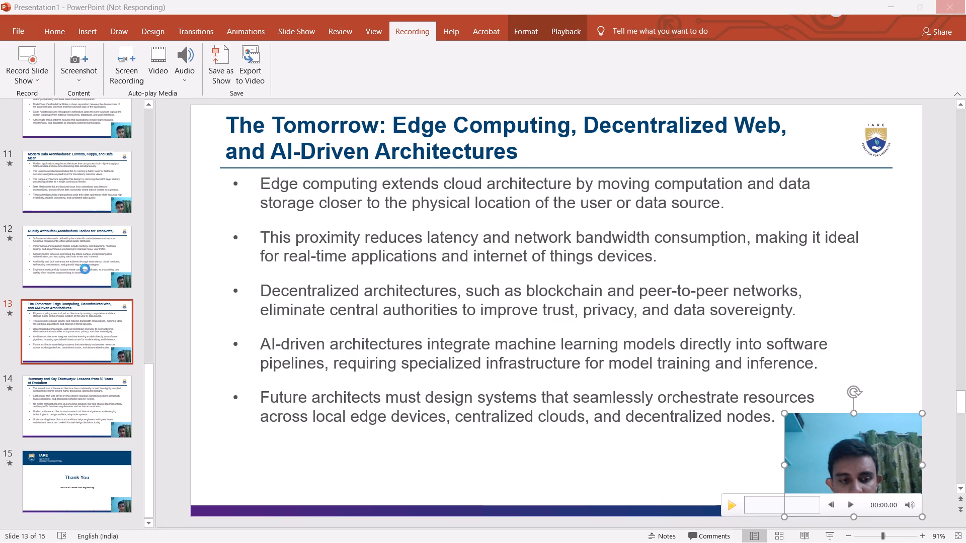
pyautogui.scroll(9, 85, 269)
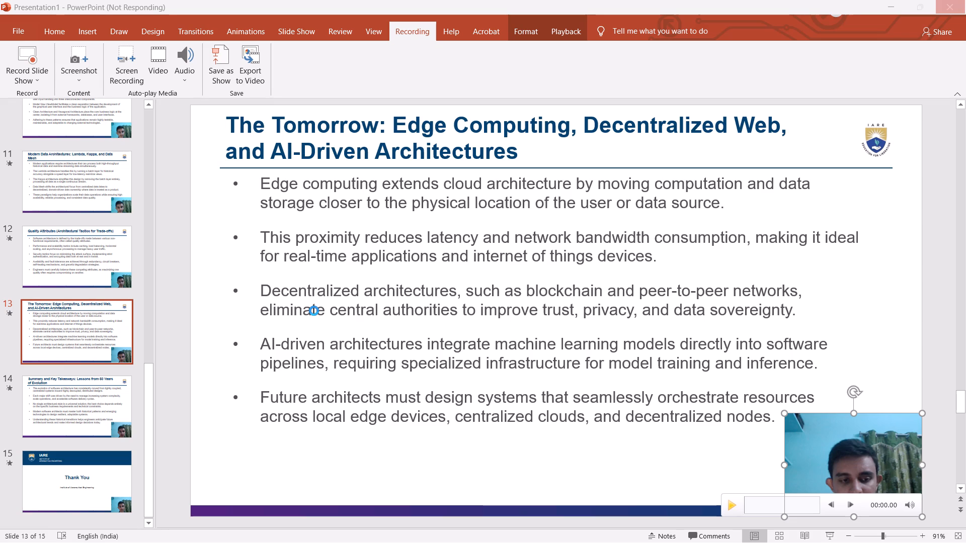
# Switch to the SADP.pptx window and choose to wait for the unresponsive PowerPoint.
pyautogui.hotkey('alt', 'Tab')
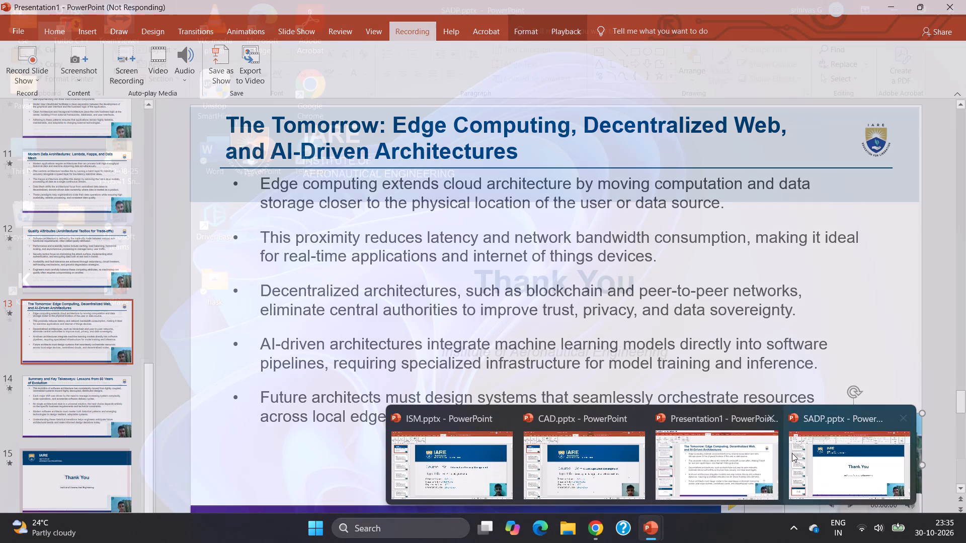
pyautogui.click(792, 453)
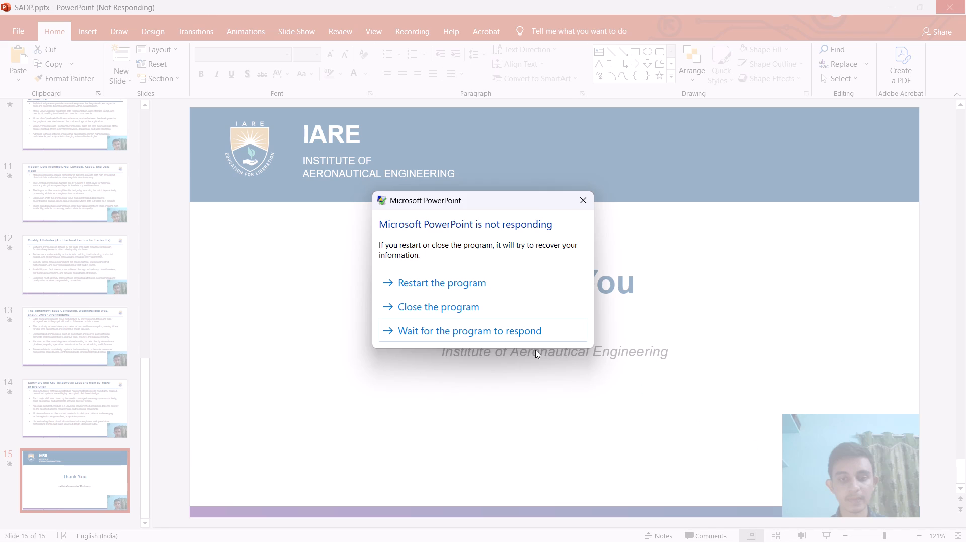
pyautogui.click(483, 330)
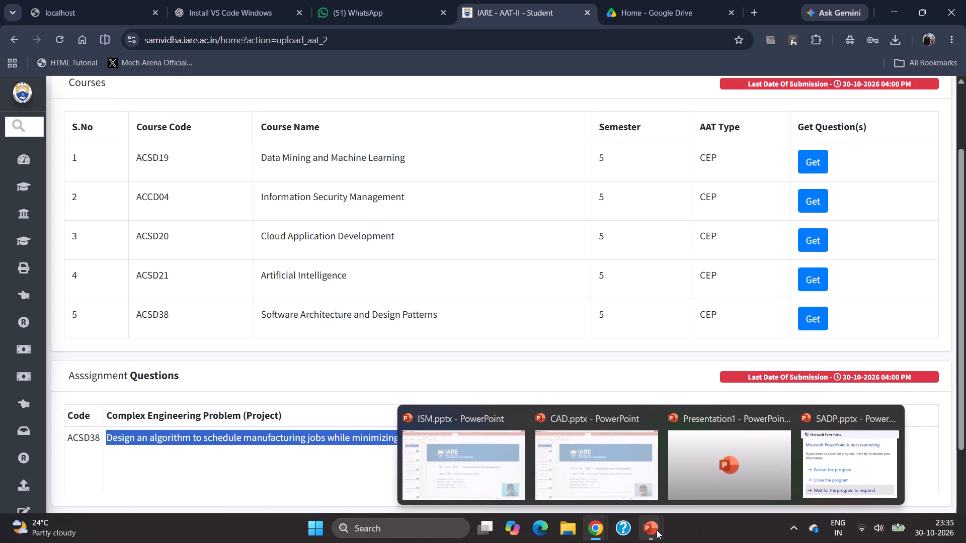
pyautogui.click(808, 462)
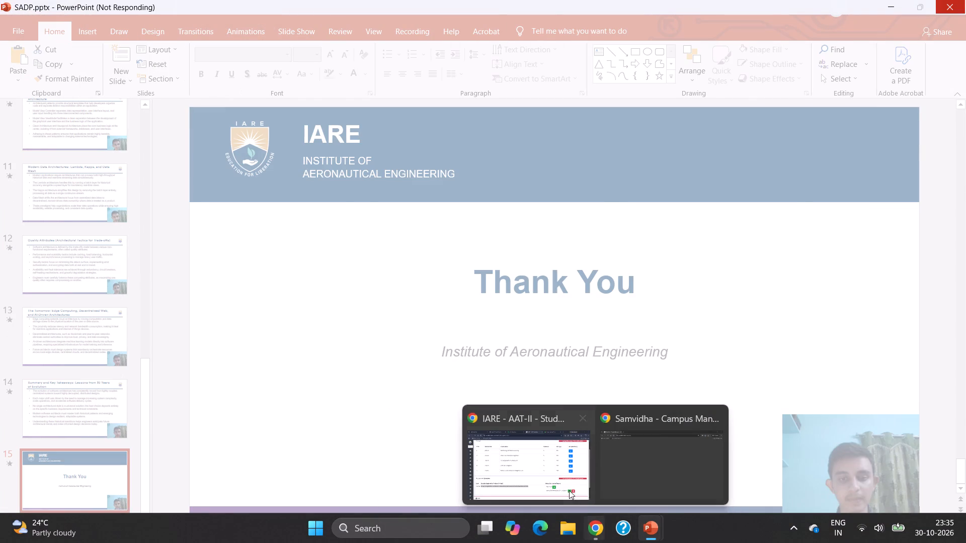
# Switch to Chrome's incognito Samvidha window and close it.
pyautogui.click(655, 470)
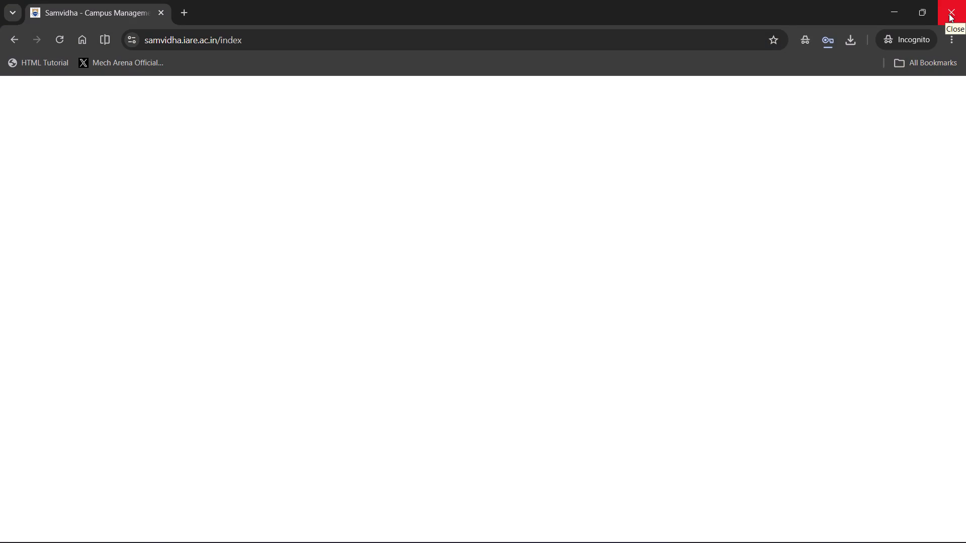
pyautogui.click(949, 14)
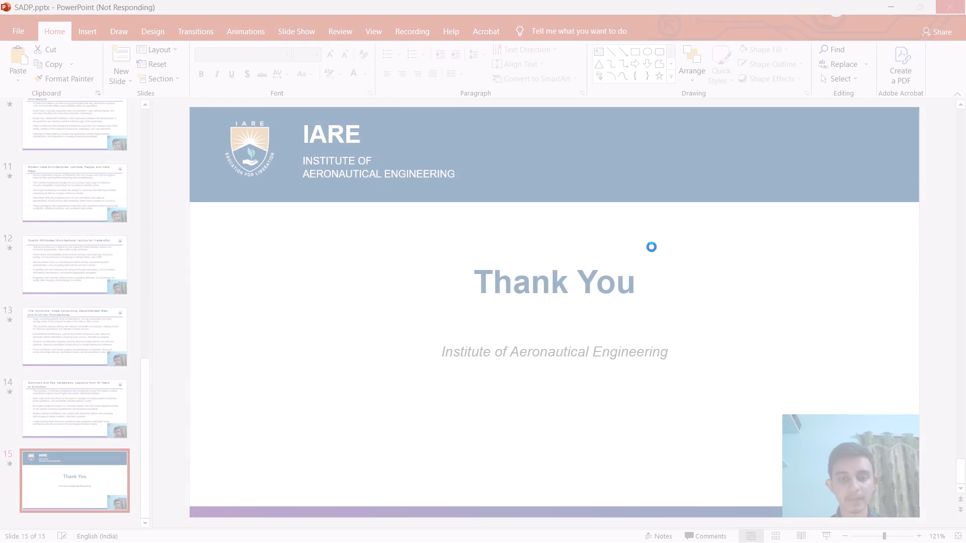
# In Chrome's Google Drive, dismiss the Gemini offer and open Drive under the account with the orange A avatar.
pyautogui.click(597, 528)
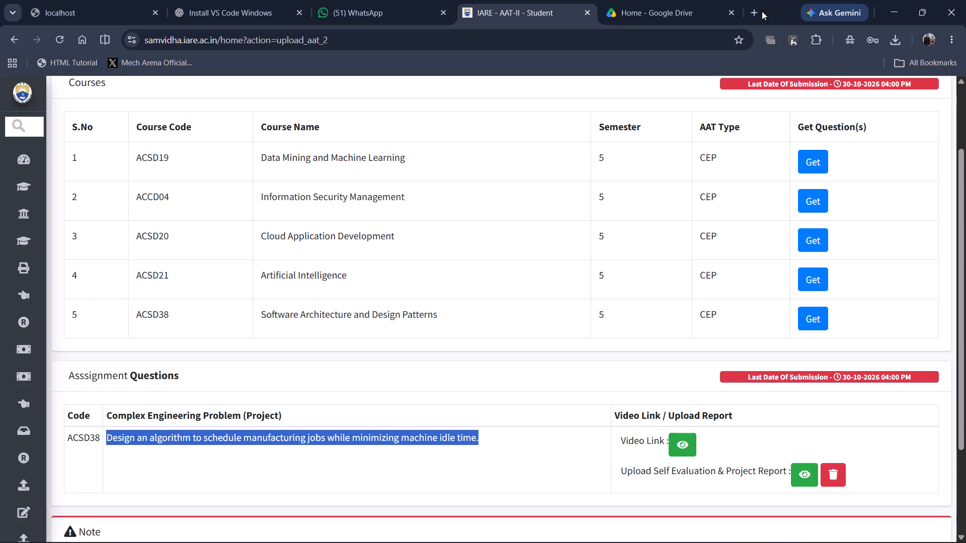
pyautogui.click(676, 4)
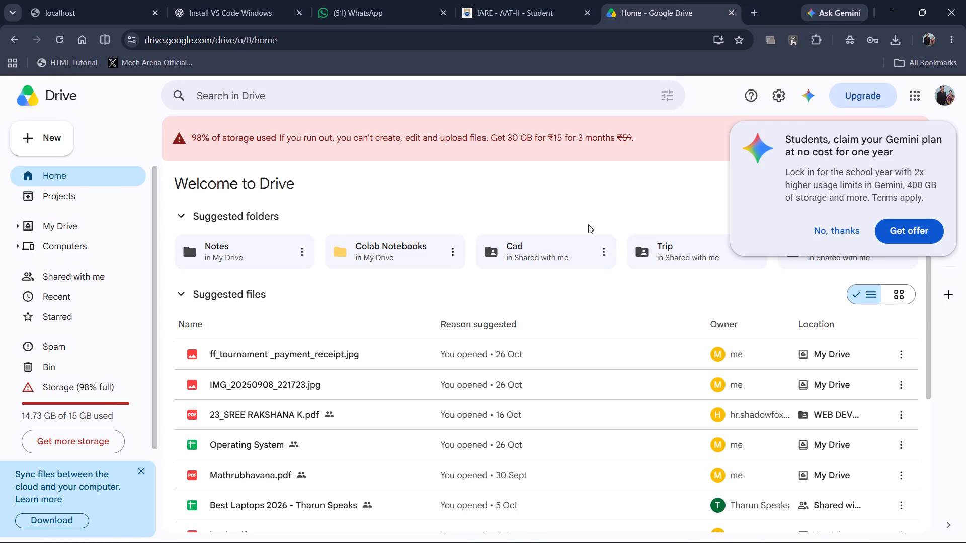
pyautogui.click(947, 96)
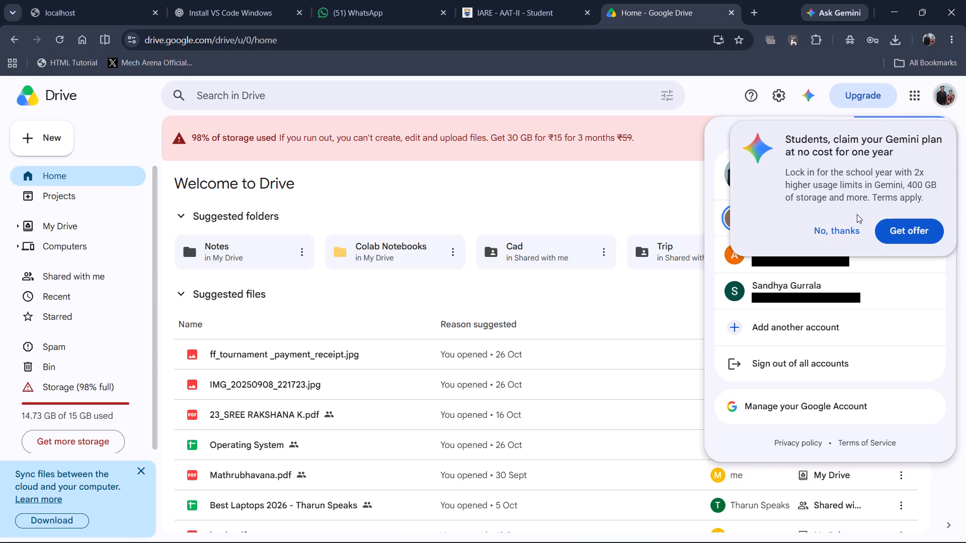
pyautogui.click(833, 231)
pyautogui.click(812, 245)
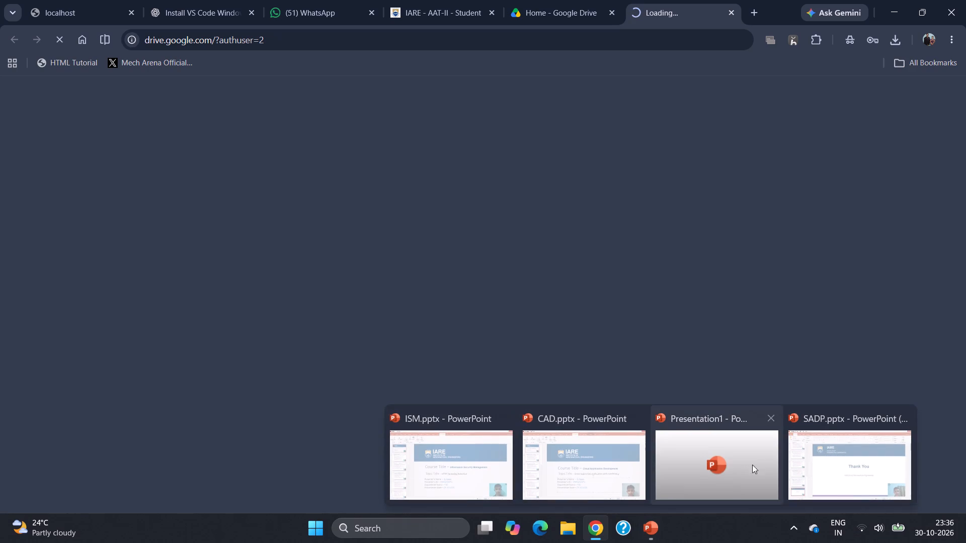
# Switch to Presentation1 and restart the unresponsive PowerPoint, cancelling the problem report and the information recovery.
pyautogui.click(757, 462)
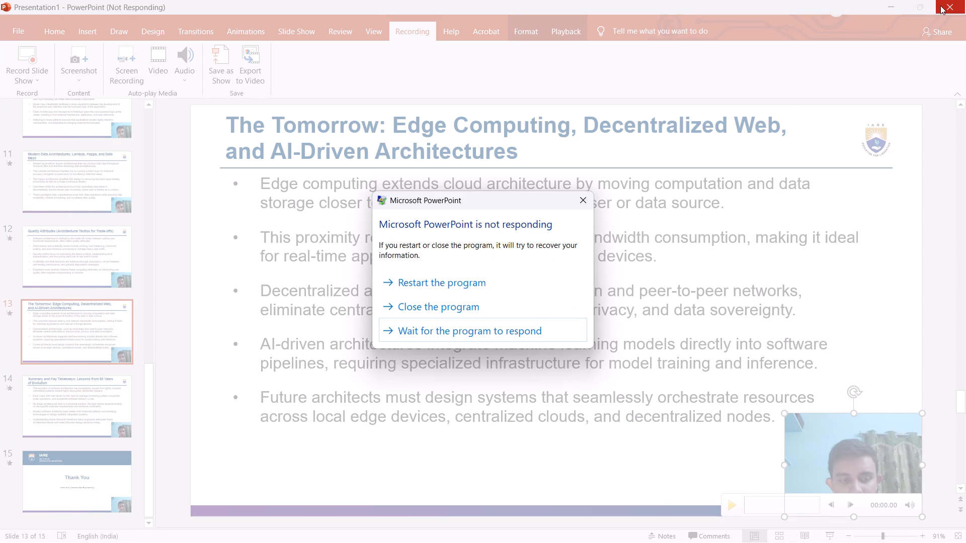
pyautogui.click(460, 281)
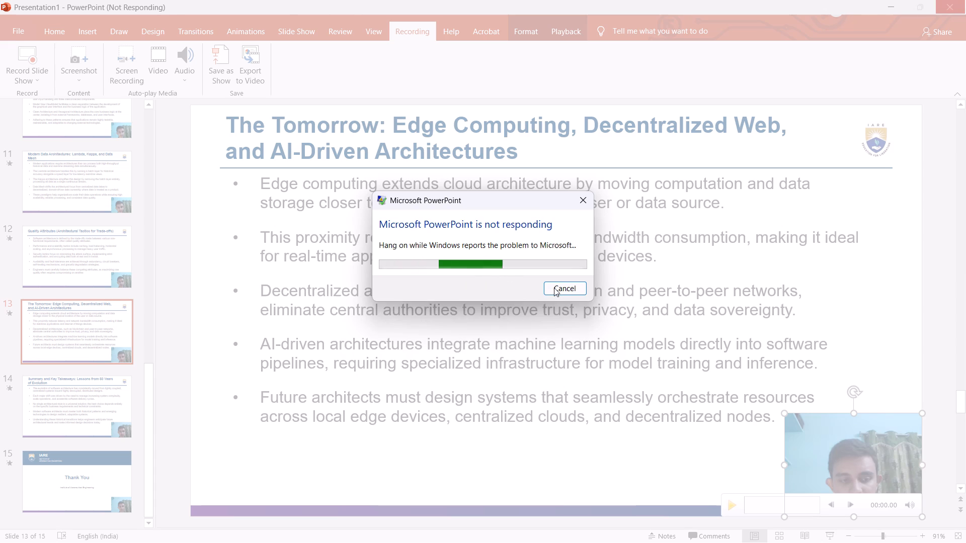
pyautogui.click(562, 291)
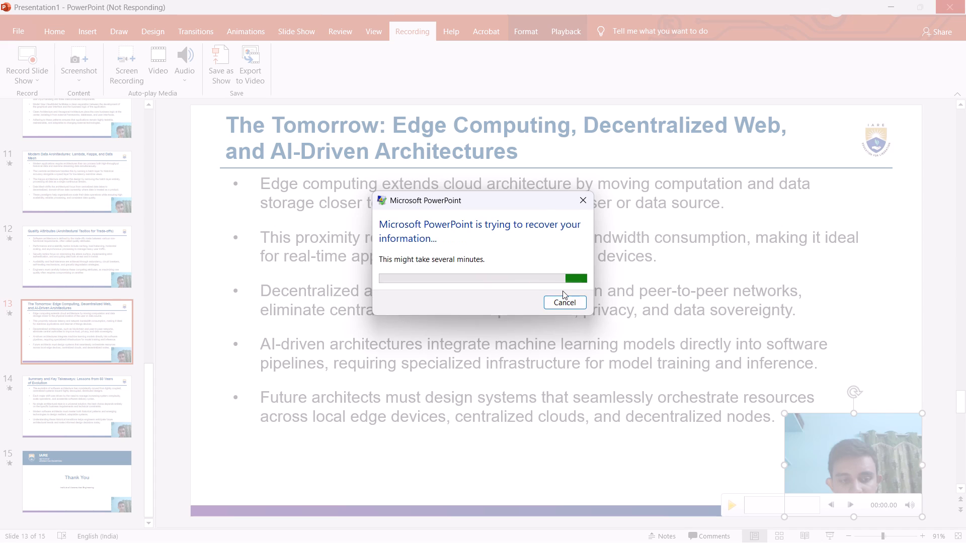
pyautogui.click(566, 302)
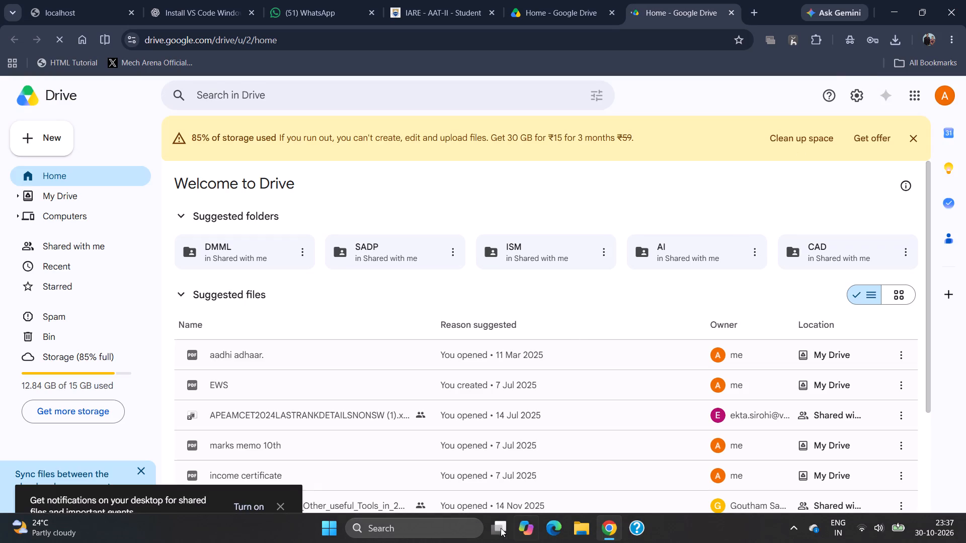
# Launch PowerPoint again from the pinned apps and return to the Google Drive page.
pyautogui.click(331, 528)
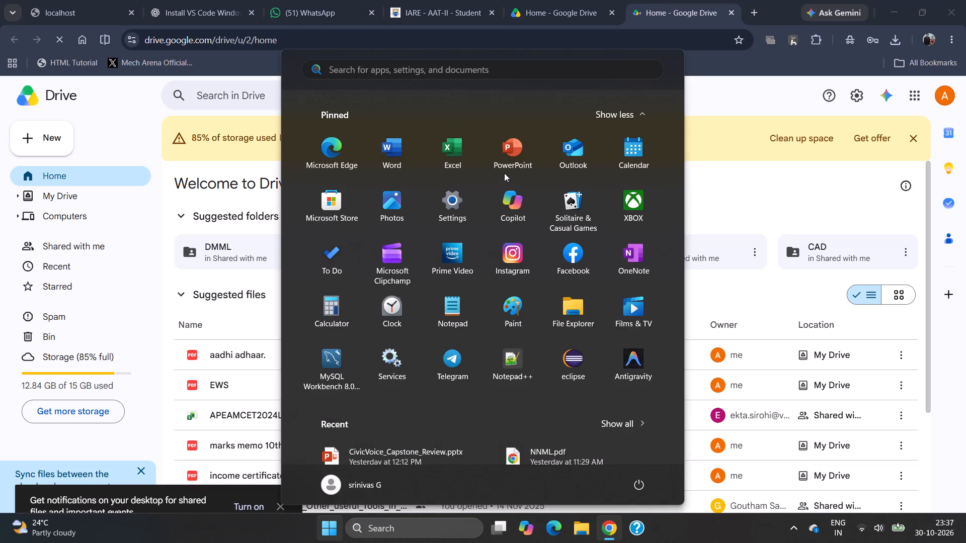
pyautogui.click(517, 150)
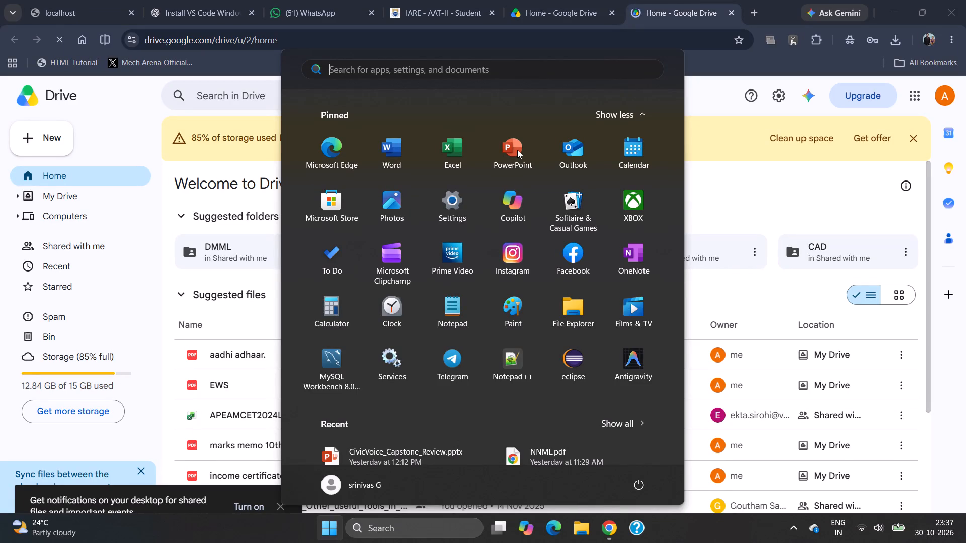
pyautogui.click(507, 154)
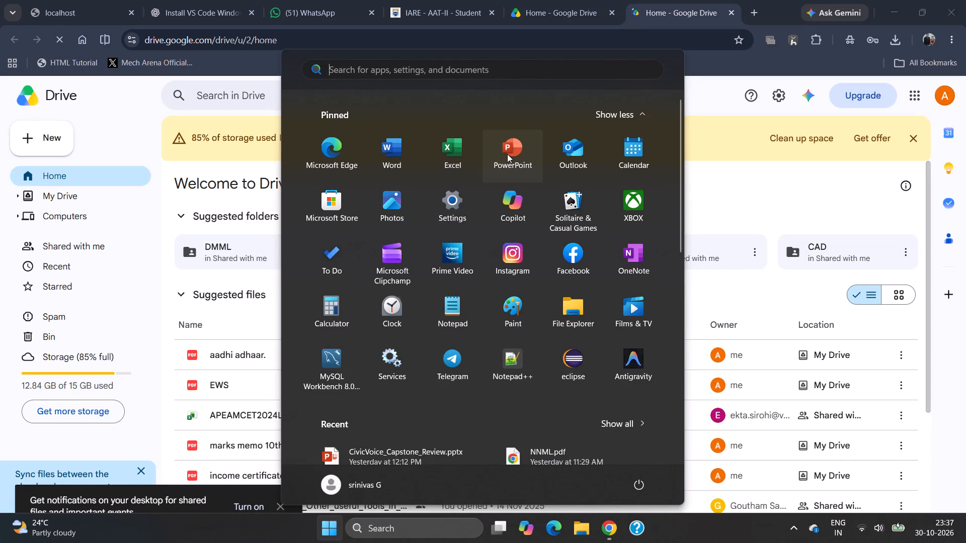
pyautogui.click(751, 197)
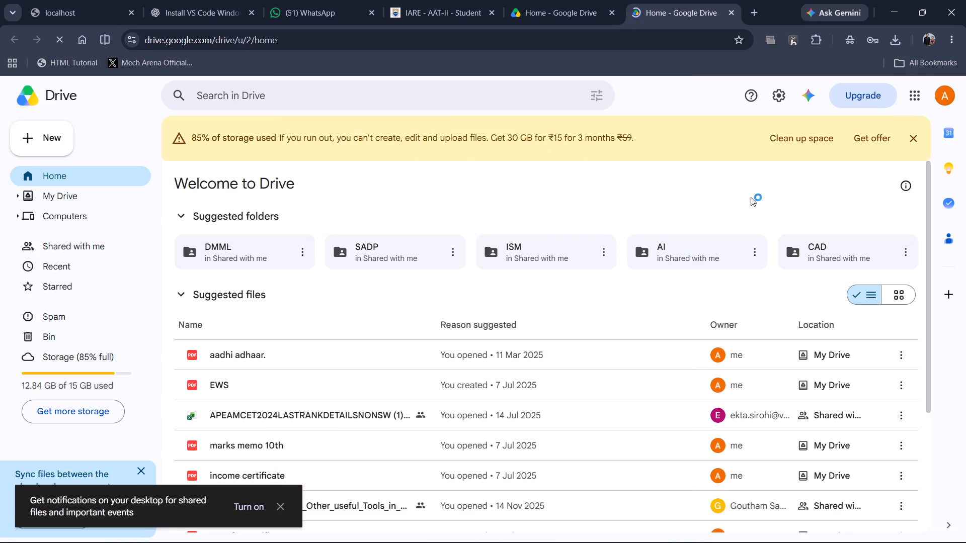
# Browse the suggested folders and files in Google Drive and open the ISM shared folder.
pyautogui.scroll(-1, 521, 253)
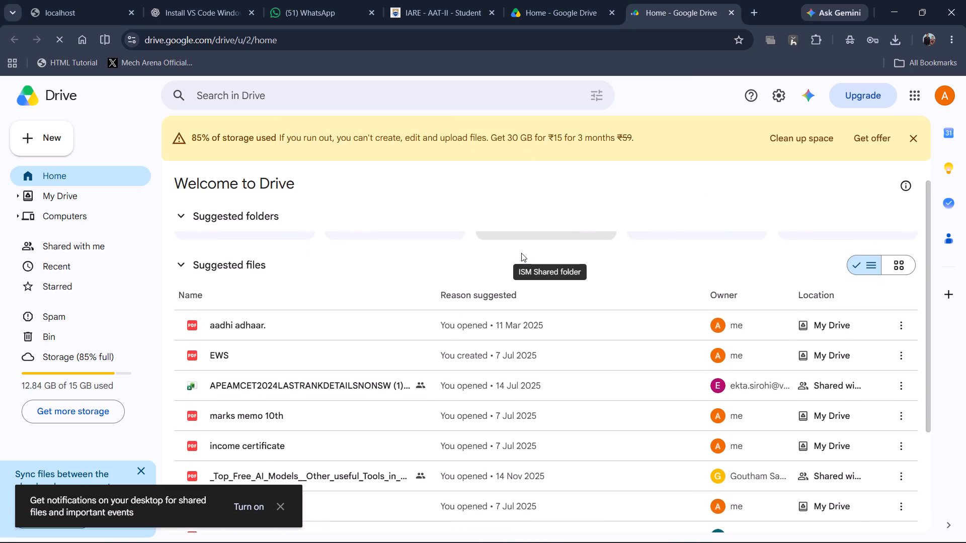
pyautogui.scroll(-1, 521, 253)
pyautogui.scroll(1, 521, 253)
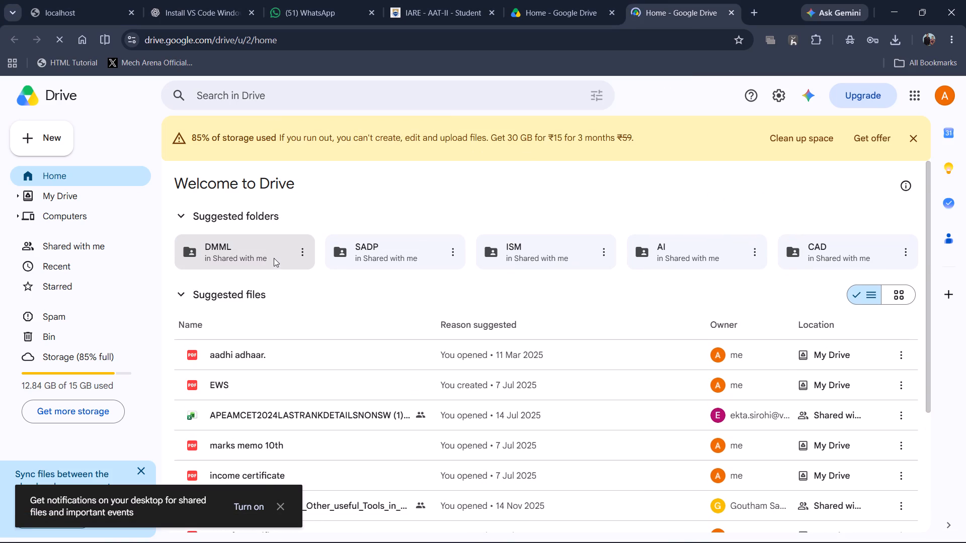
pyautogui.scroll(-4, 274, 258)
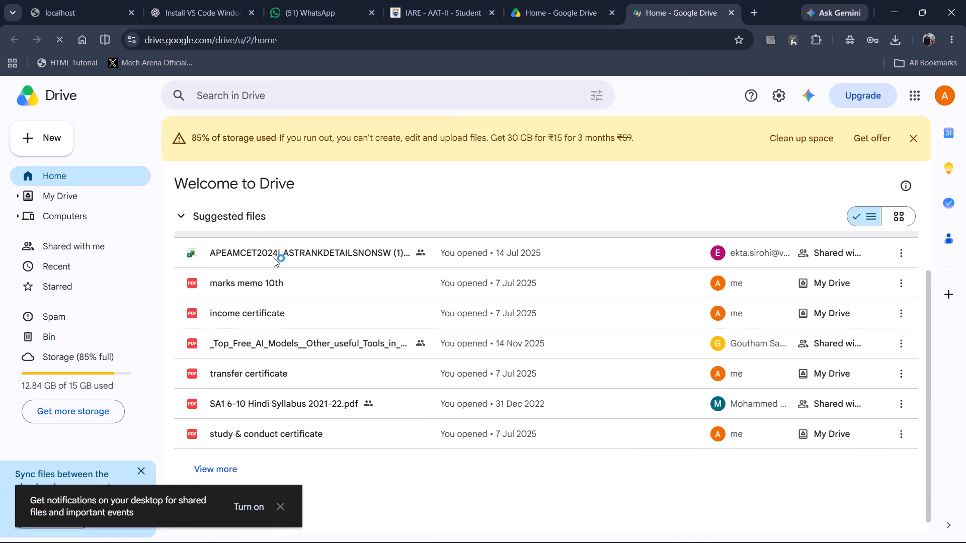
pyautogui.scroll(-1, 274, 258)
pyautogui.scroll(5, 274, 258)
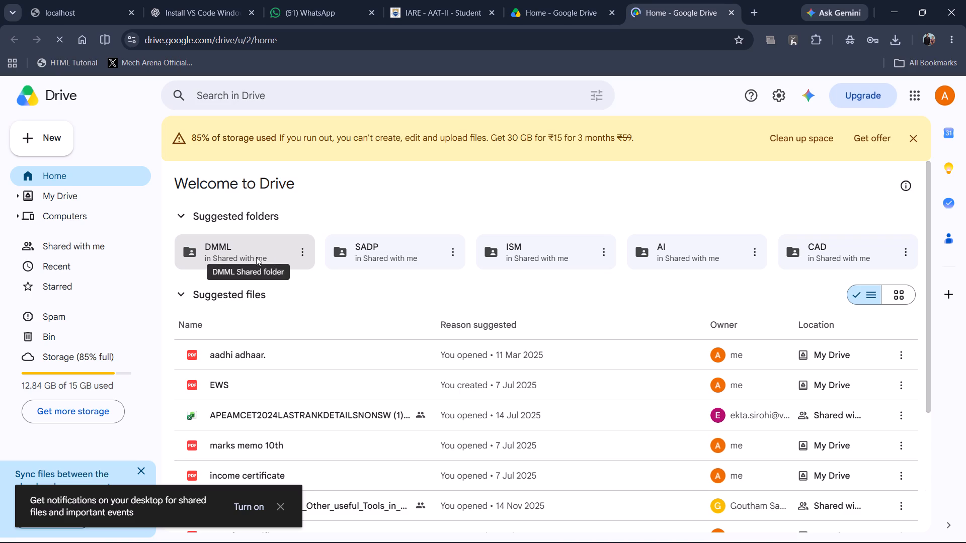
pyautogui.doubleClick(252, 256)
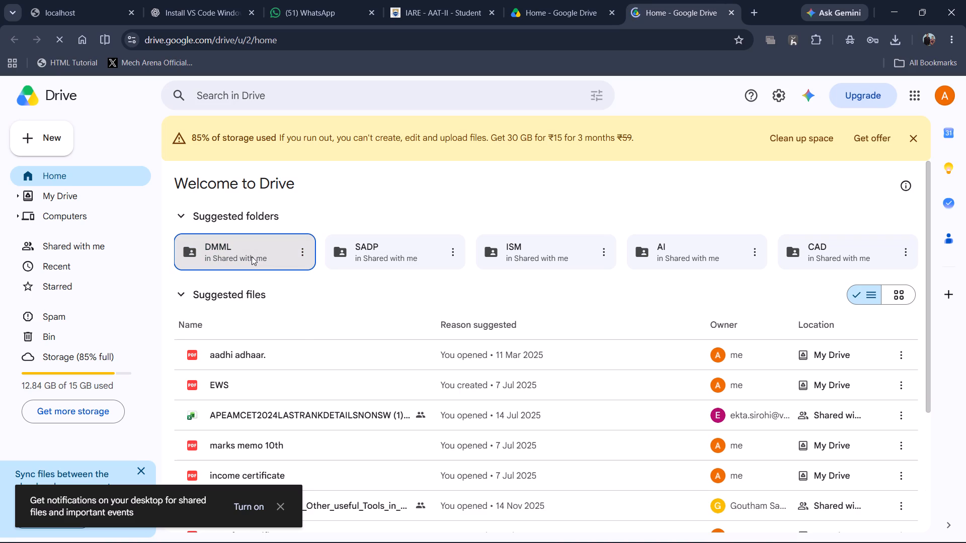
pyautogui.doubleClick(545, 247)
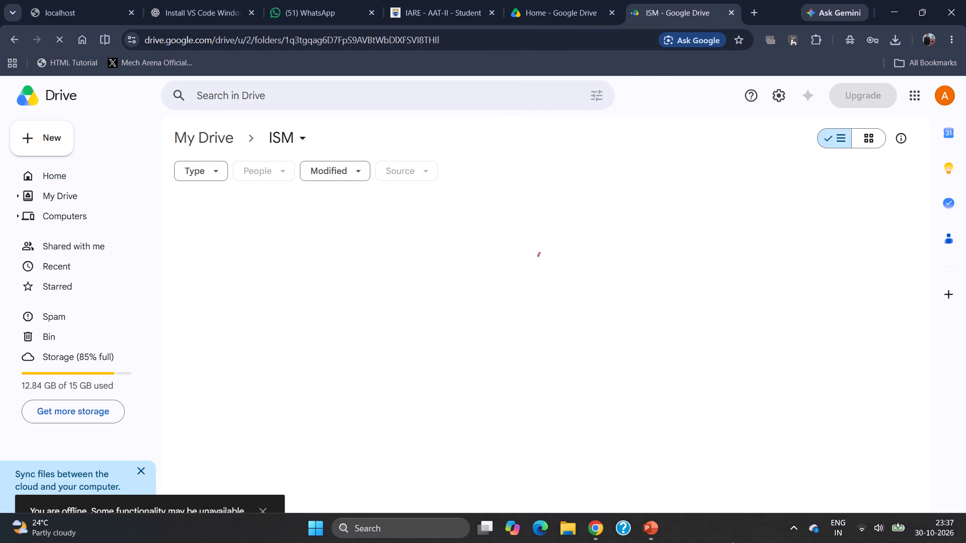
# Switch to PowerPoint and open the recent presentation SADP.pptx.
pyautogui.click(649, 483)
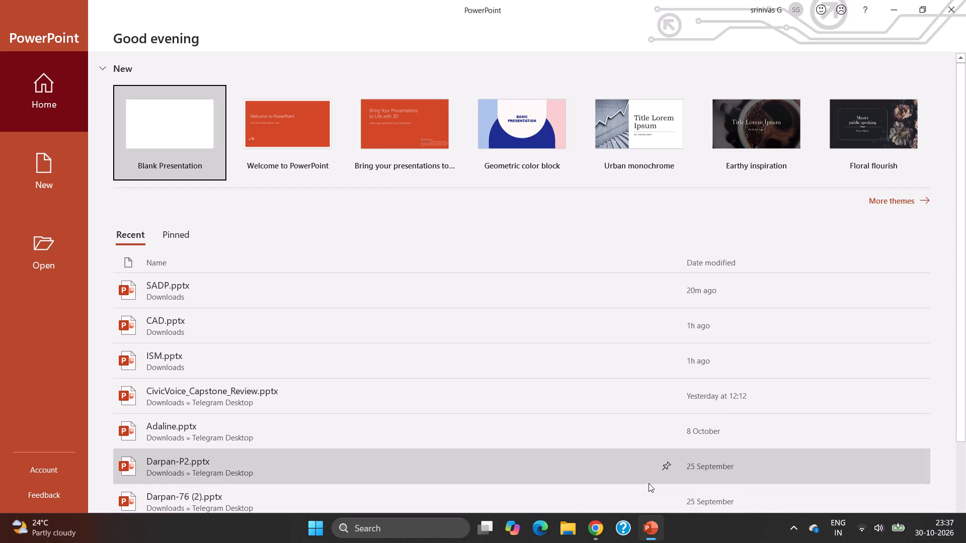
pyautogui.doubleClick(502, 297)
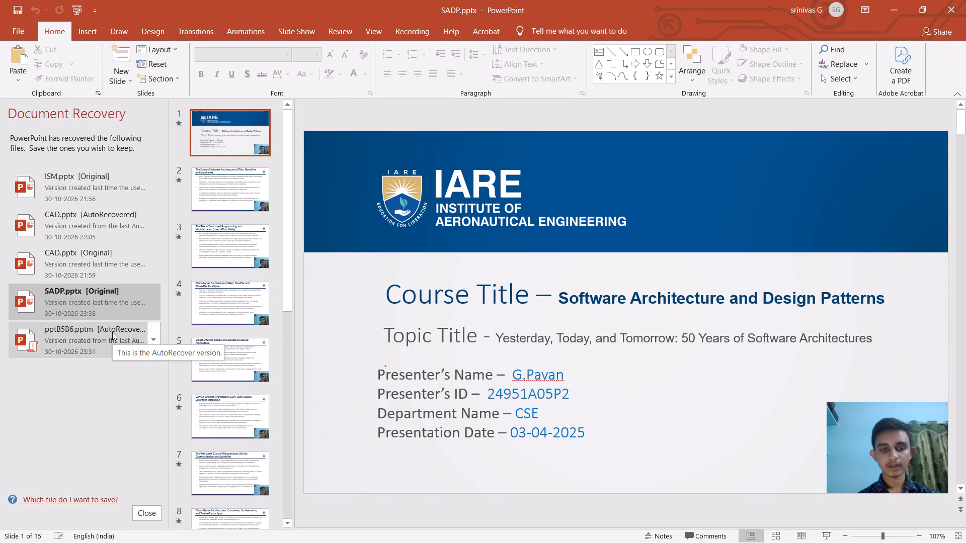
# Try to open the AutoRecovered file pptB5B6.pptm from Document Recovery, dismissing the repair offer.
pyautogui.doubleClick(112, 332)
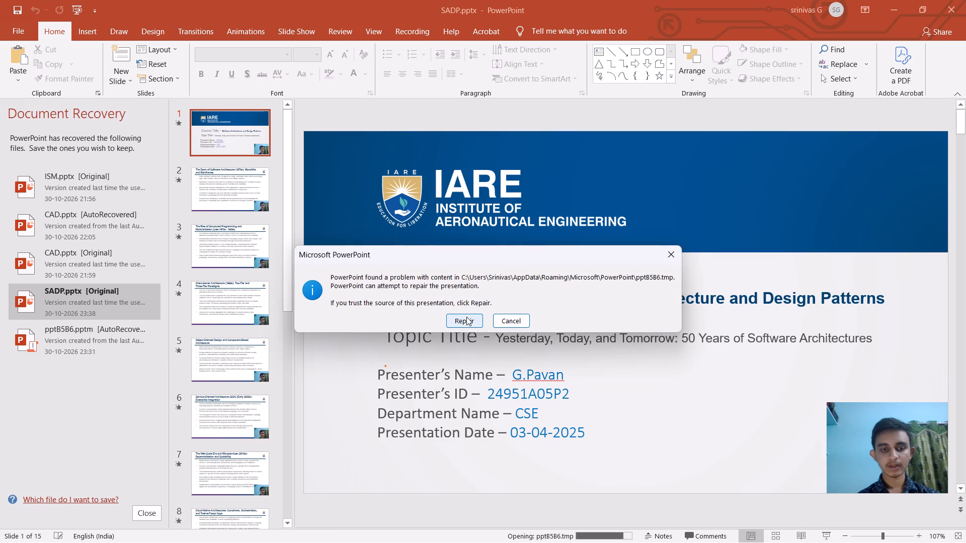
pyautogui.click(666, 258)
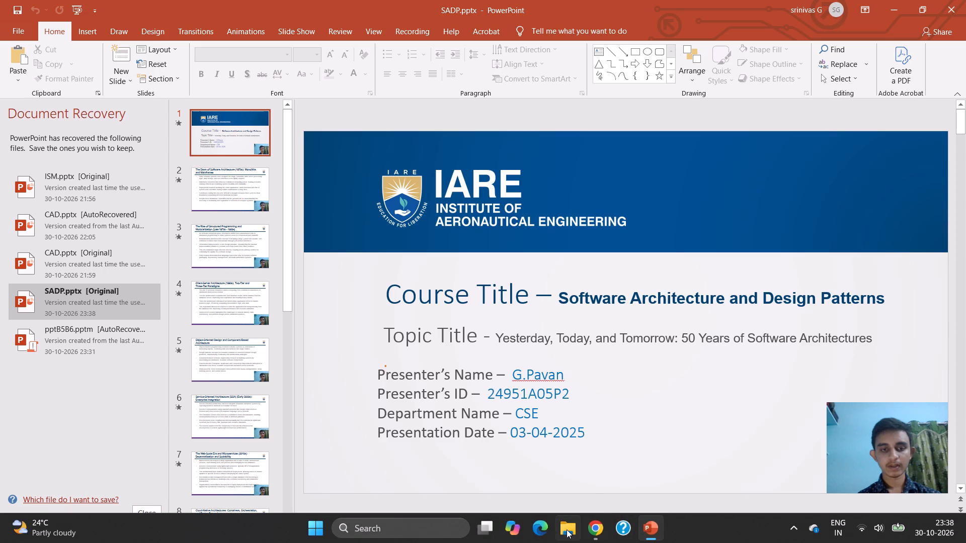
# Open File Explorer and view the recent videos ISM_AAT-2.mp4 and CAD_AAT-2.mp4.
pyautogui.press('super+e')
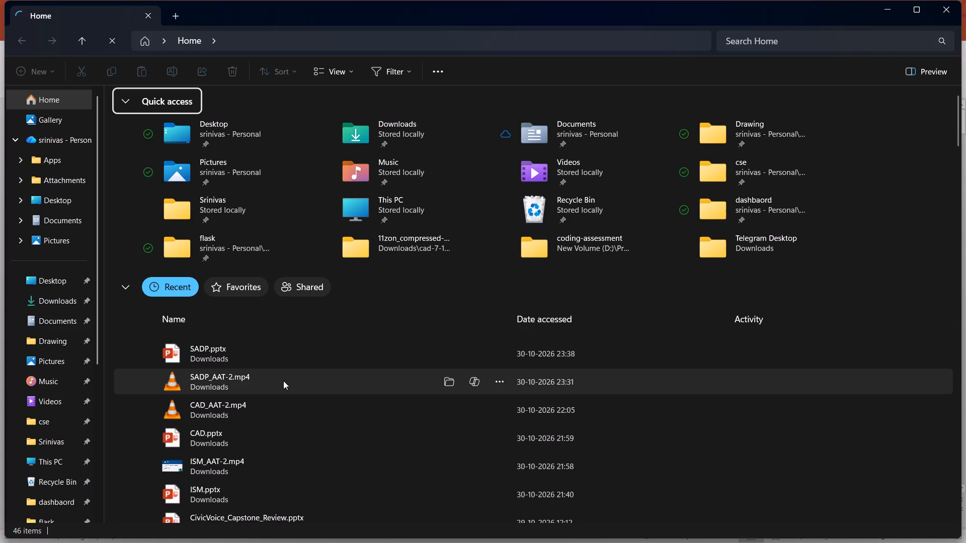
pyautogui.doubleClick(226, 469)
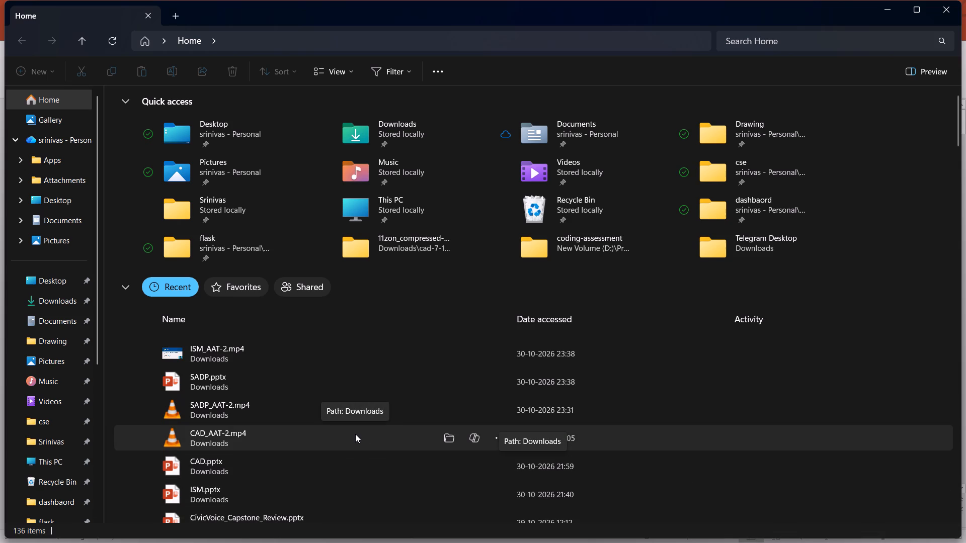
pyautogui.doubleClick(355, 434)
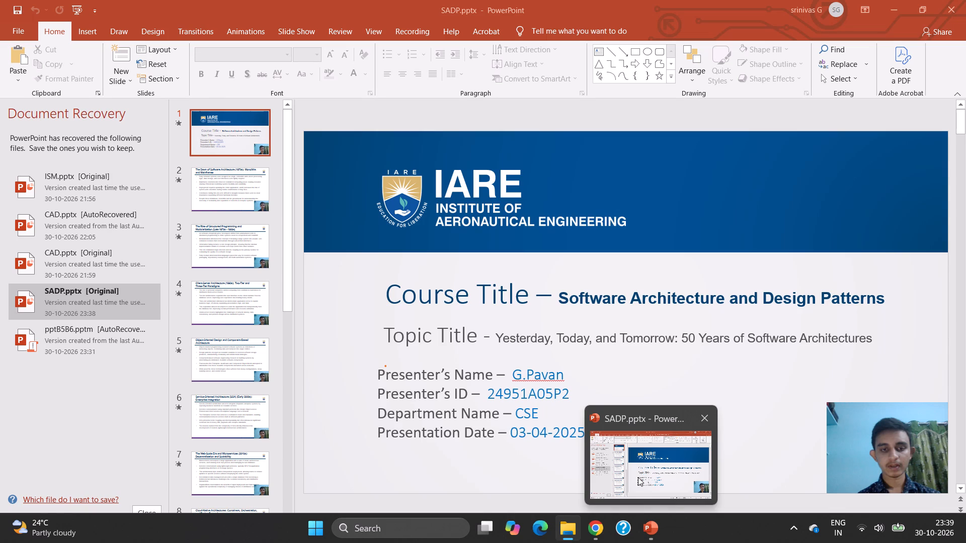
# Return to SADP.pptx and set the Presentation Date on slide 1 to 28-10-2026.
pyautogui.click(638, 477)
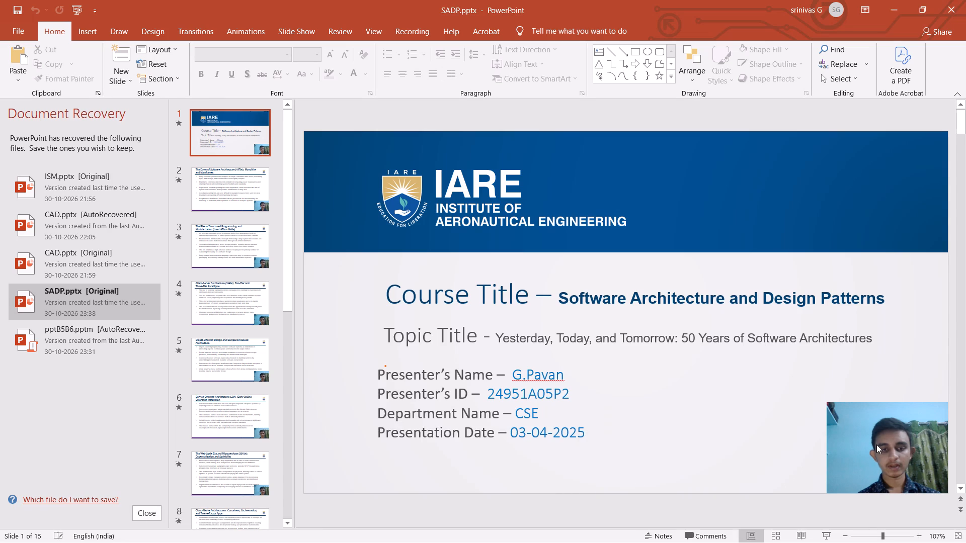
pyautogui.click(826, 346)
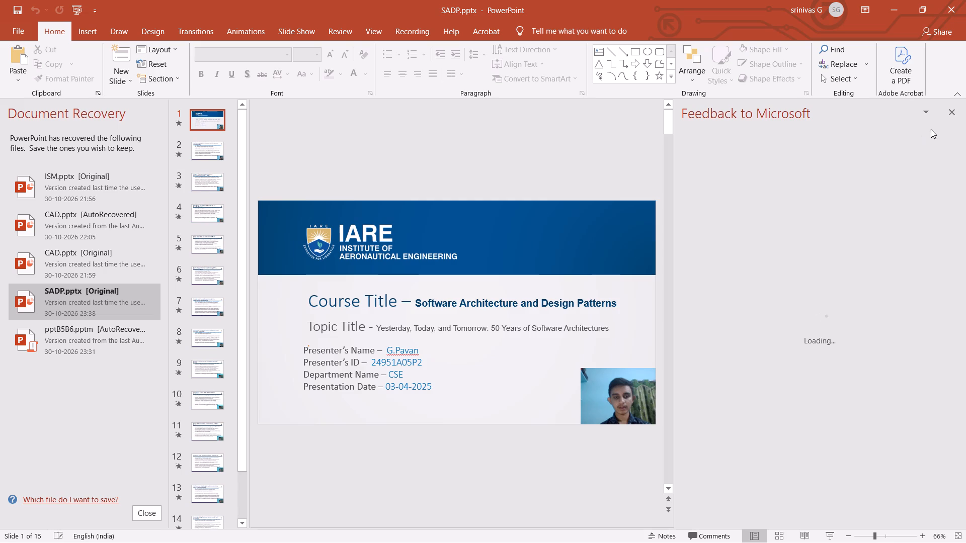
pyautogui.click(953, 113)
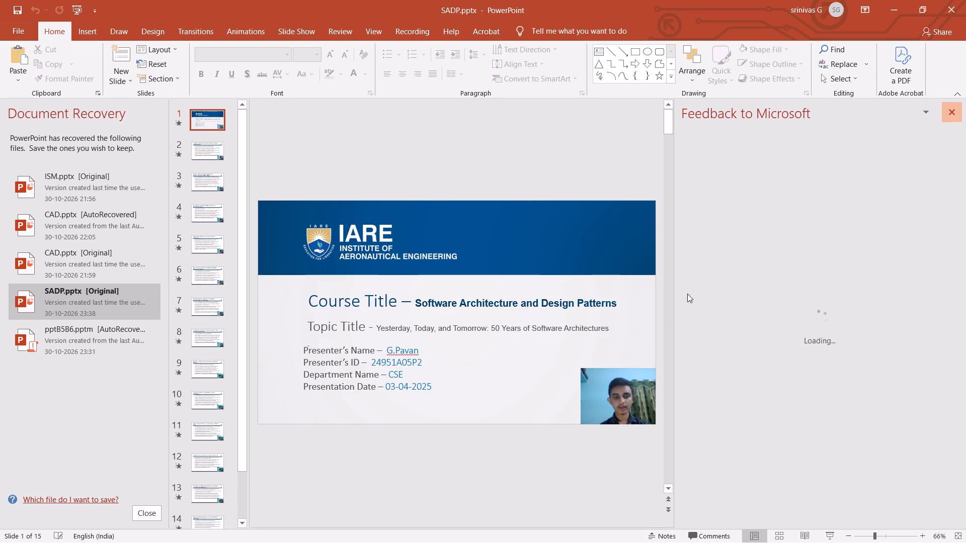
pyautogui.click(525, 431)
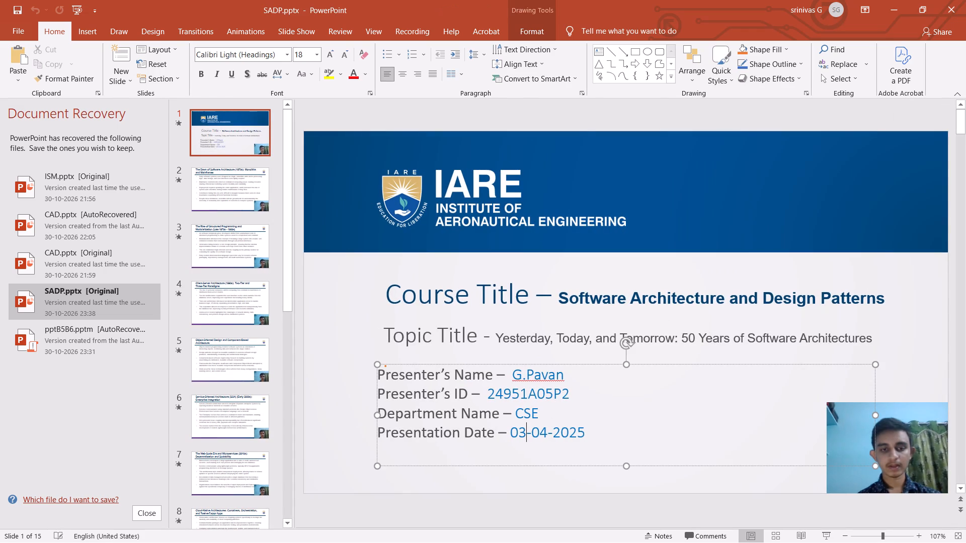
pyautogui.press('BackSpace')
pyautogui.press('BackSpace')
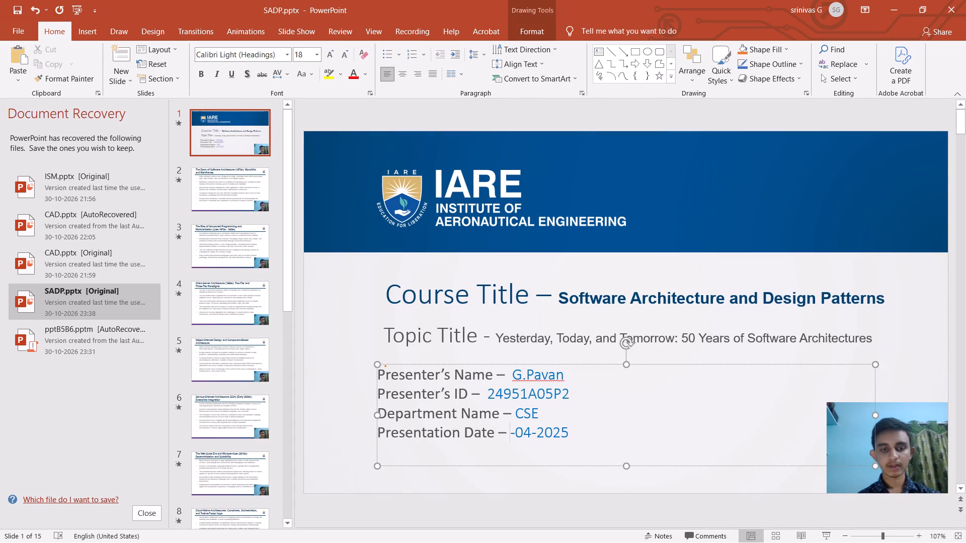
pyautogui.write('28')
pyautogui.press('Right')
pyautogui.press('Right')
pyautogui.press('Right')
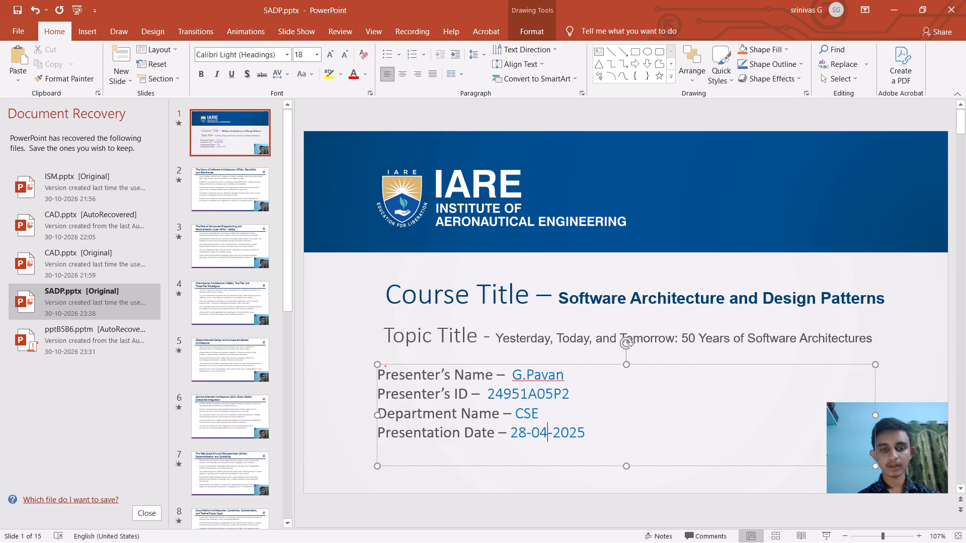
pyautogui.press('BackSpace')
pyautogui.press('Left')
pyautogui.press('1')
pyautogui.click(580, 437)
pyautogui.press('Right')
pyautogui.press('BackSpace')
pyautogui.press('6')
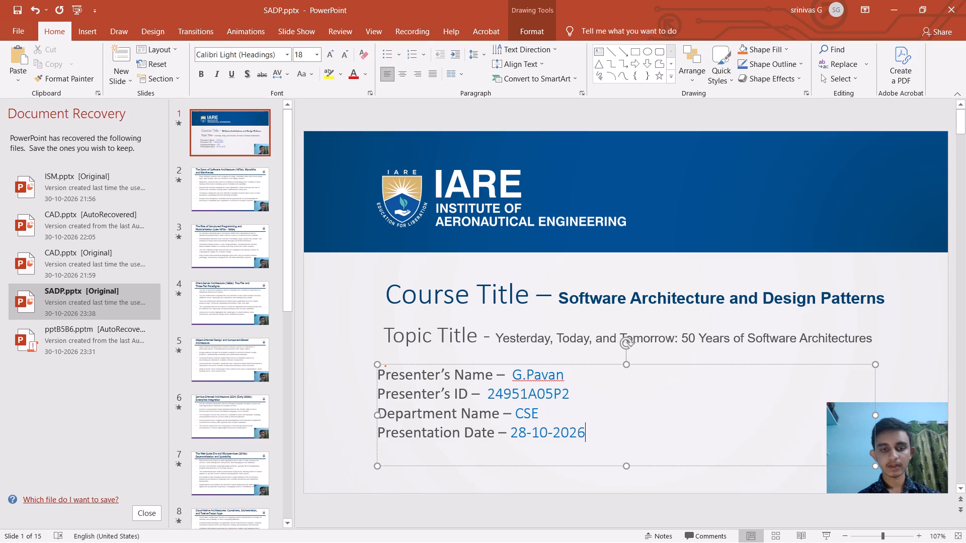
# Delete the existing topic text after "Topic Title -" on slide 1.
pyautogui.moveTo(497, 339); pyautogui.dragTo(794, 331)
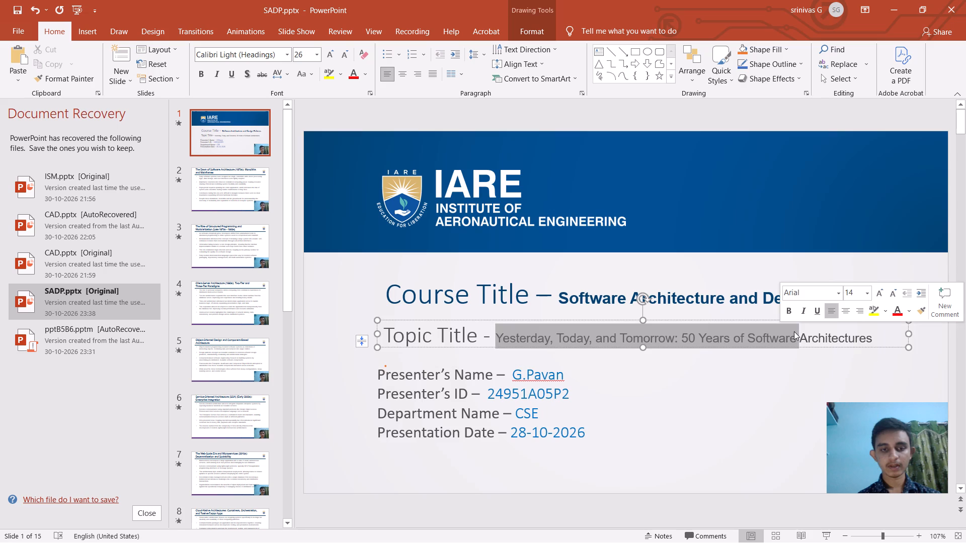
pyautogui.press('BackSpace')
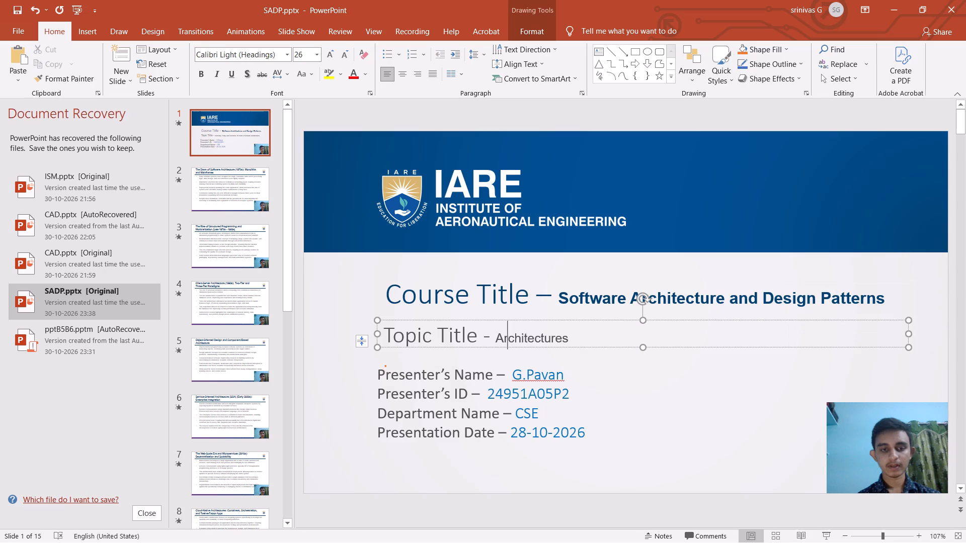
pyautogui.hotkey('ctrl', 'Delete')
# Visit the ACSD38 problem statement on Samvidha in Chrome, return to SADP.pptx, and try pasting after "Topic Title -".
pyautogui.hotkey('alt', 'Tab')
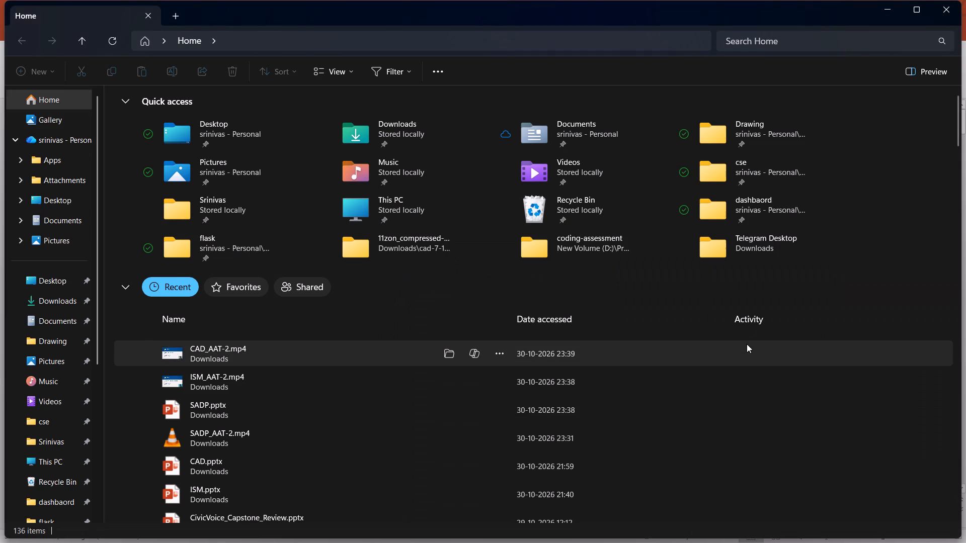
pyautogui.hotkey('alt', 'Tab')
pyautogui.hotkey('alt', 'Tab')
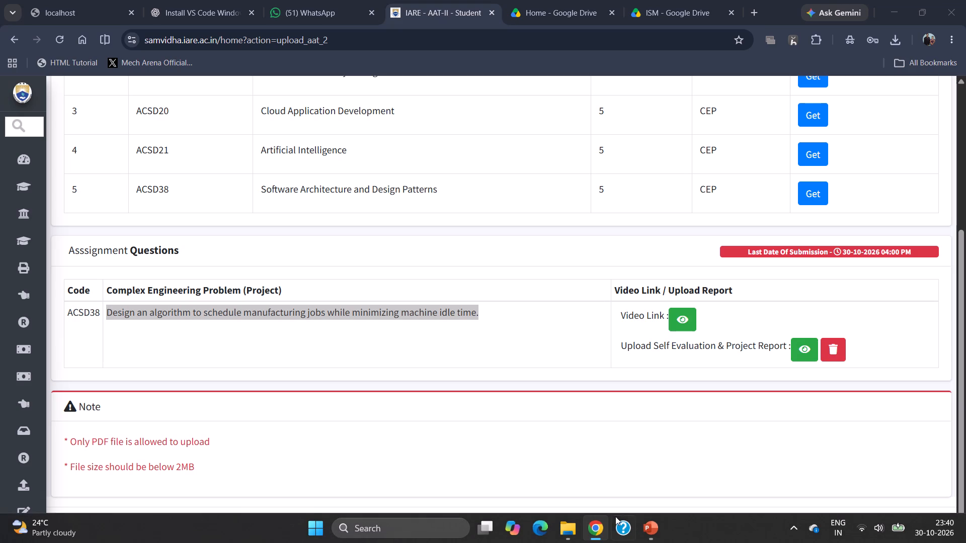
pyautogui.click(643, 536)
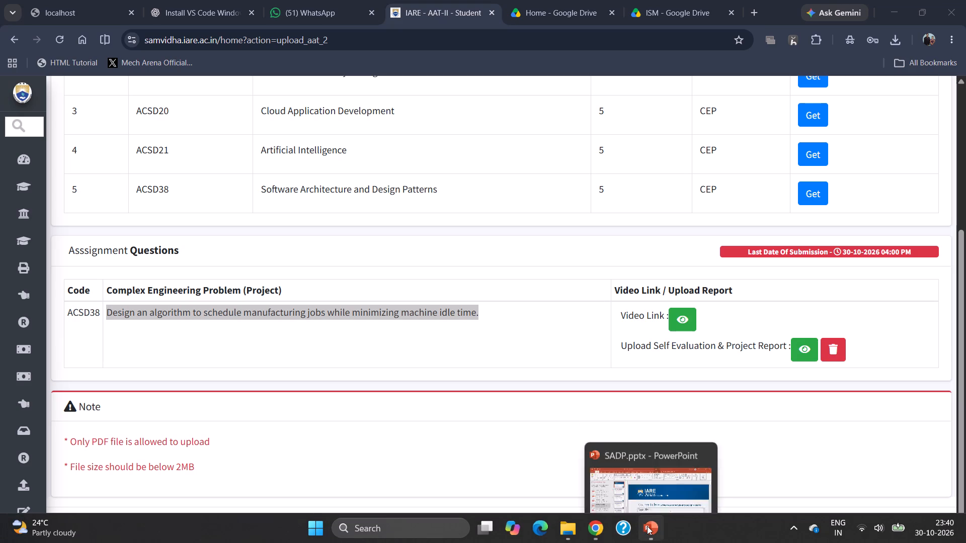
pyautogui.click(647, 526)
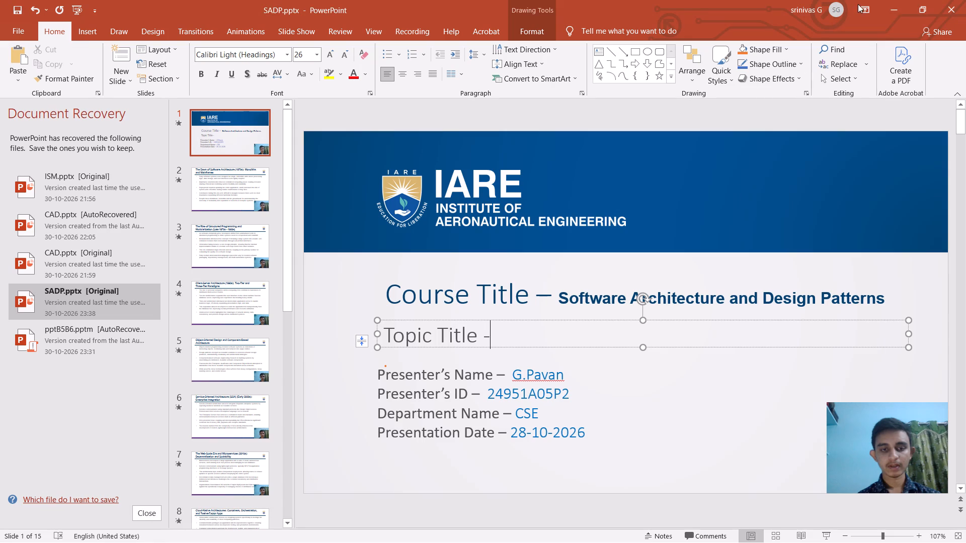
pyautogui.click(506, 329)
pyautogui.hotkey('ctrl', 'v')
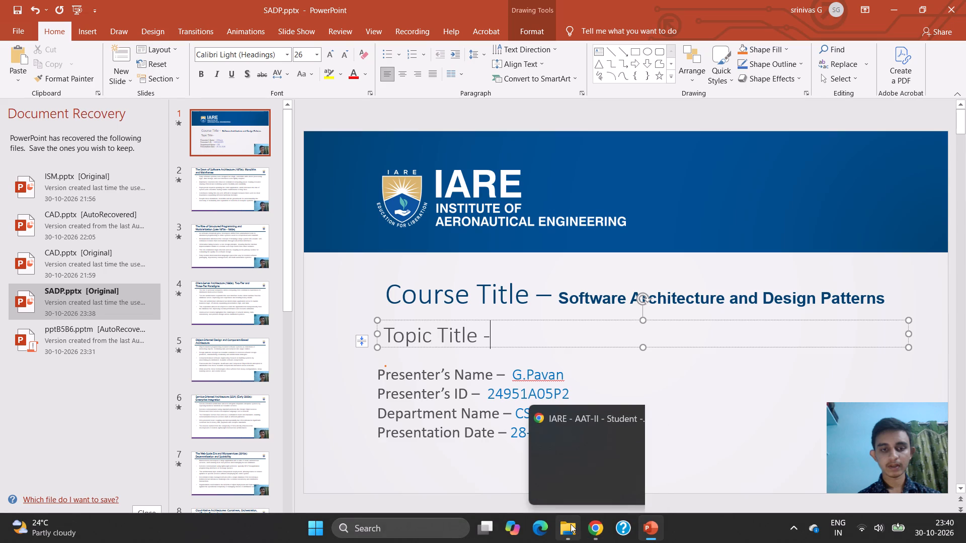
# Switch to File Explorer, open ISM_AAT-2.mp4 for viewing, and select CAD_AAT-2.mp4 in the recent files.
pyautogui.click(561, 451)
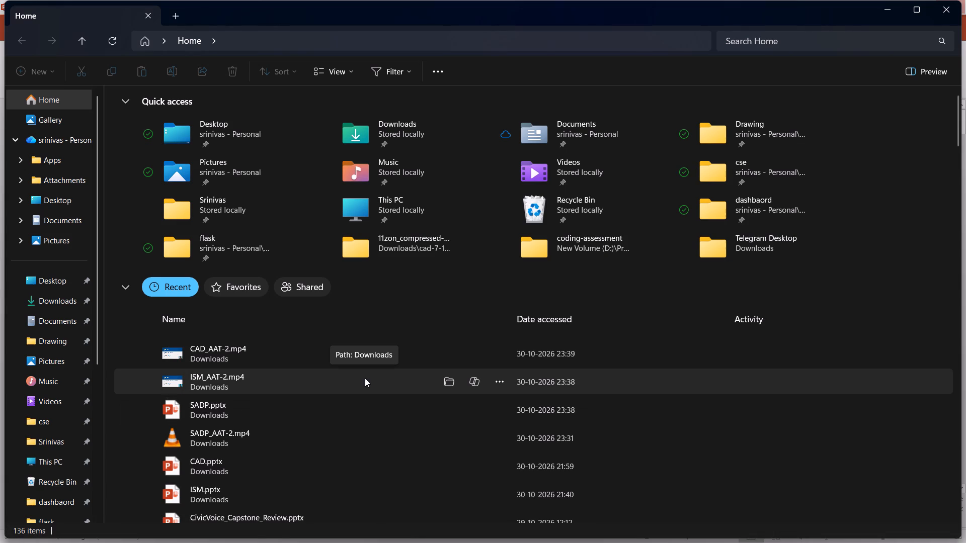
pyautogui.doubleClick(365, 378)
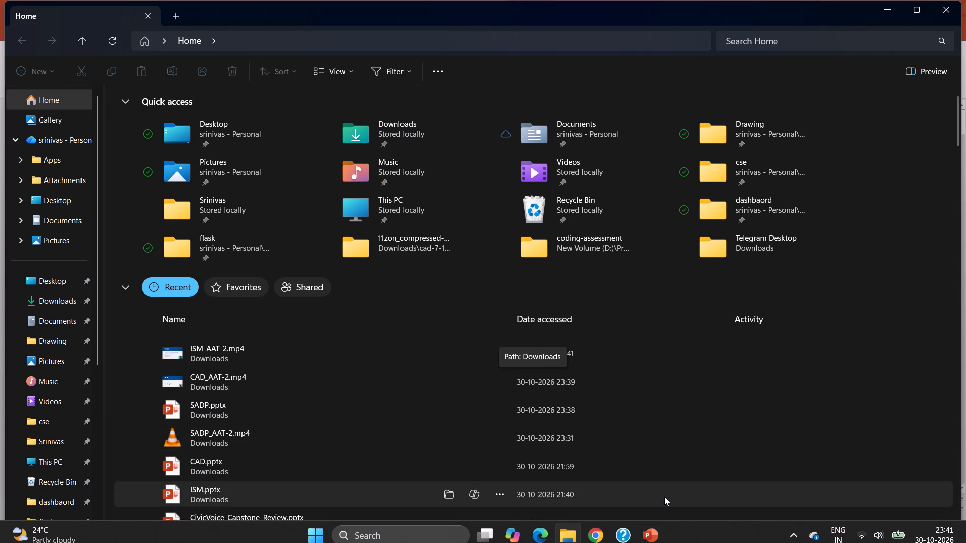
pyautogui.rightClick(356, 372)
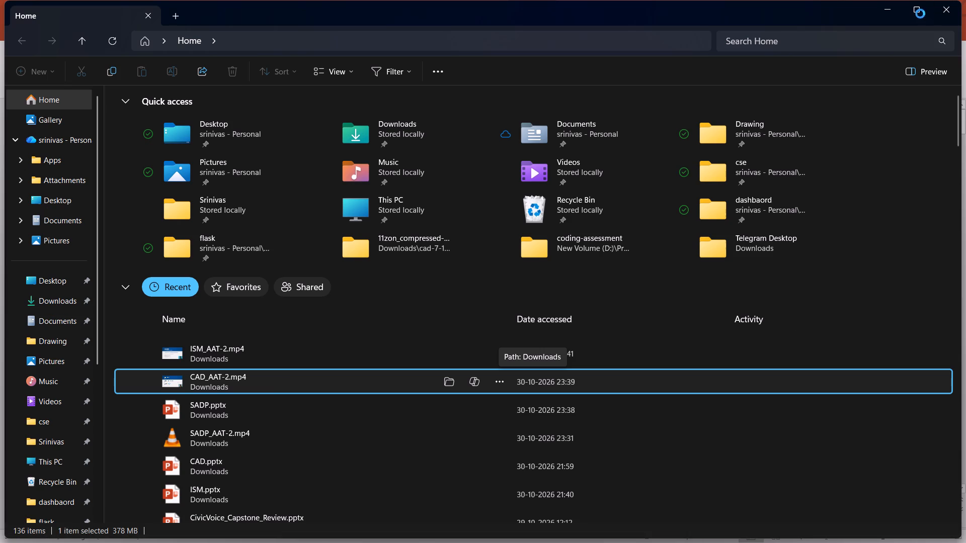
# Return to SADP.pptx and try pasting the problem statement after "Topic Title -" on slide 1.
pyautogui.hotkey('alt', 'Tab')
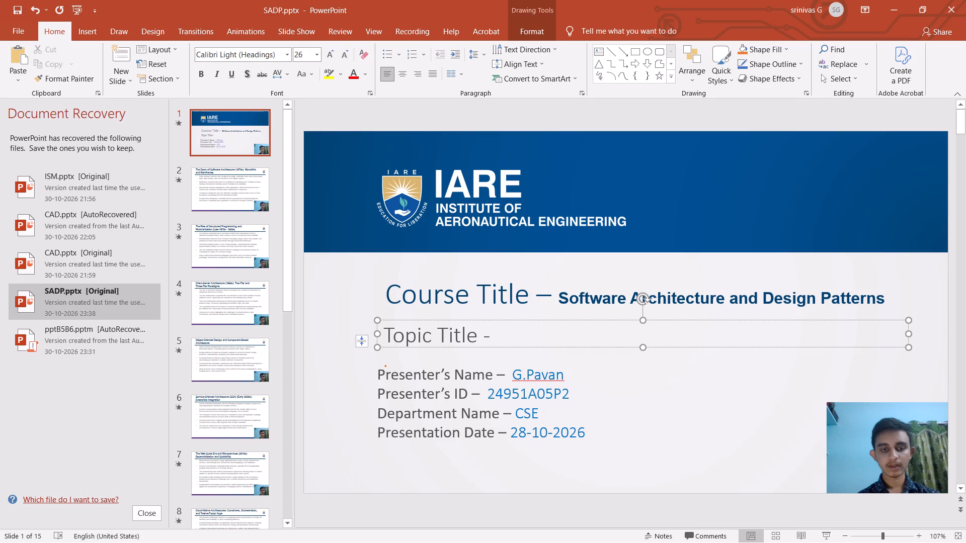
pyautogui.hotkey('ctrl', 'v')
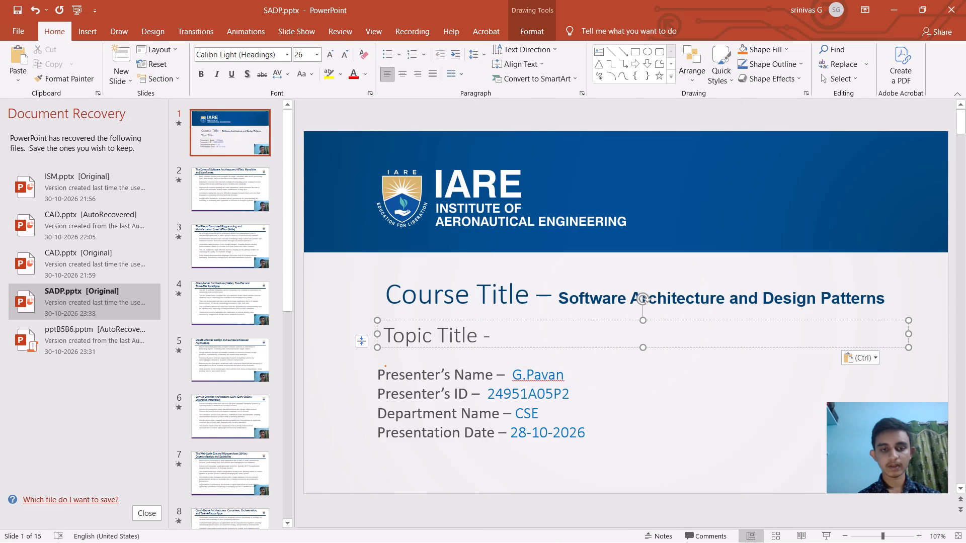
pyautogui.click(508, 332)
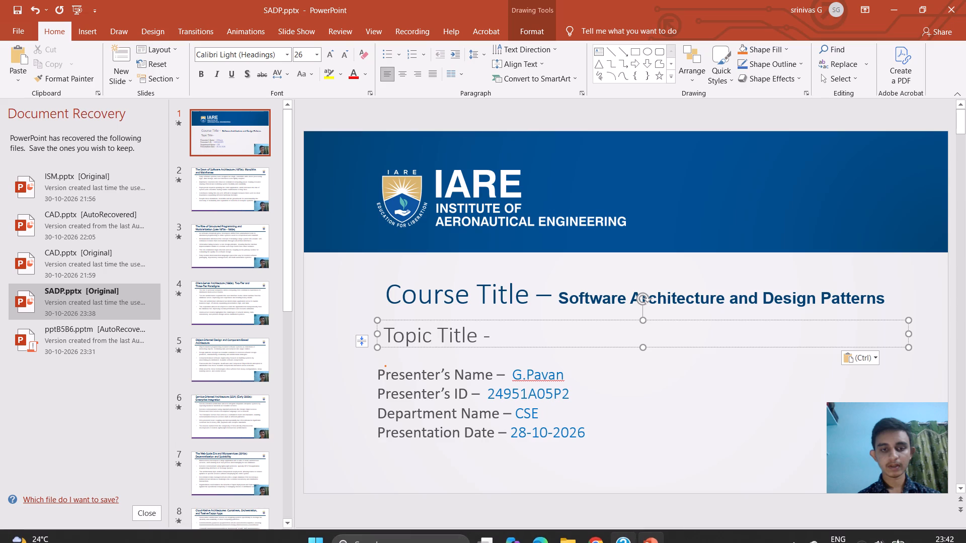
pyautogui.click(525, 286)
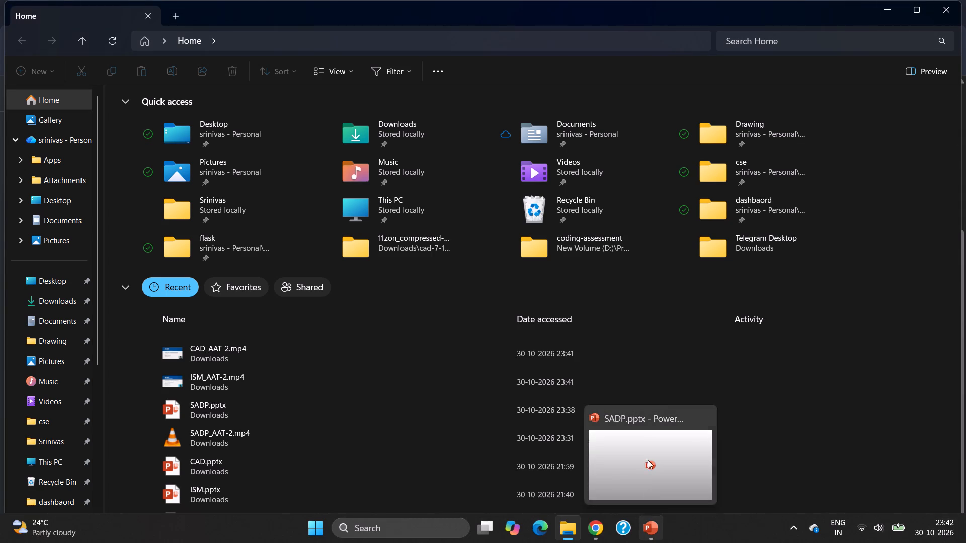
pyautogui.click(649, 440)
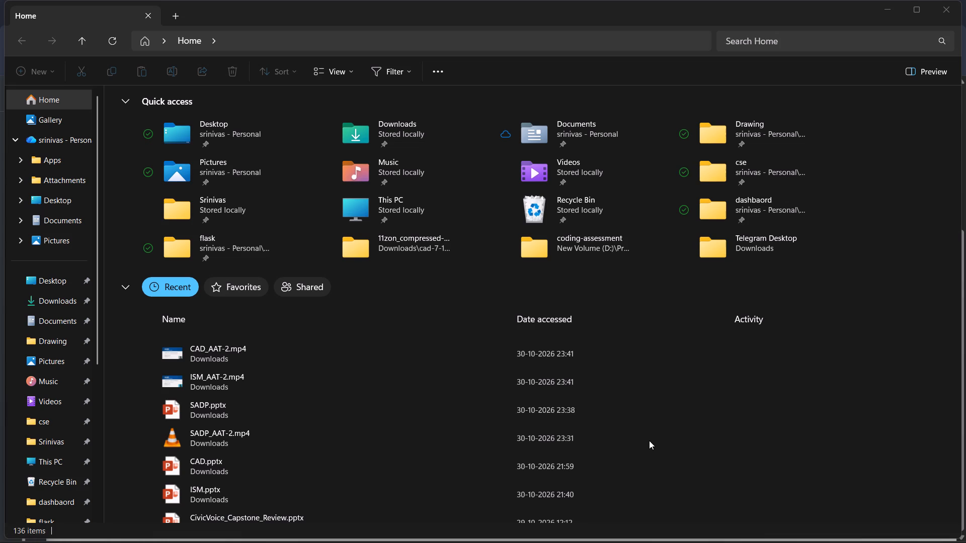
# Switch to the Samvidha AAT-II page in Chrome and copy the ACSD38 problem statement about scheduling manufacturing jobs while minimizing machine idle time.
pyautogui.click(601, 535)
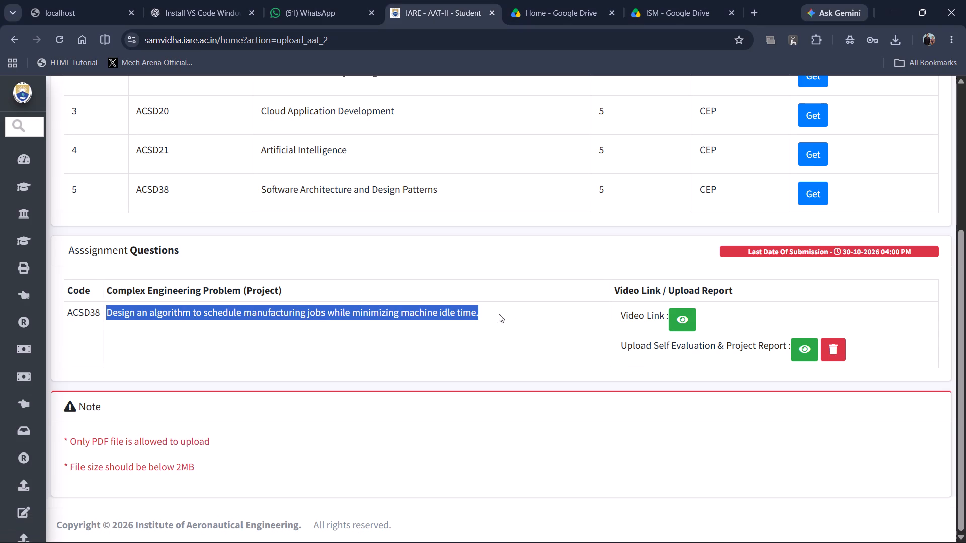
pyautogui.rightClick(454, 312)
pyautogui.hotkey('ctrl', 'c')
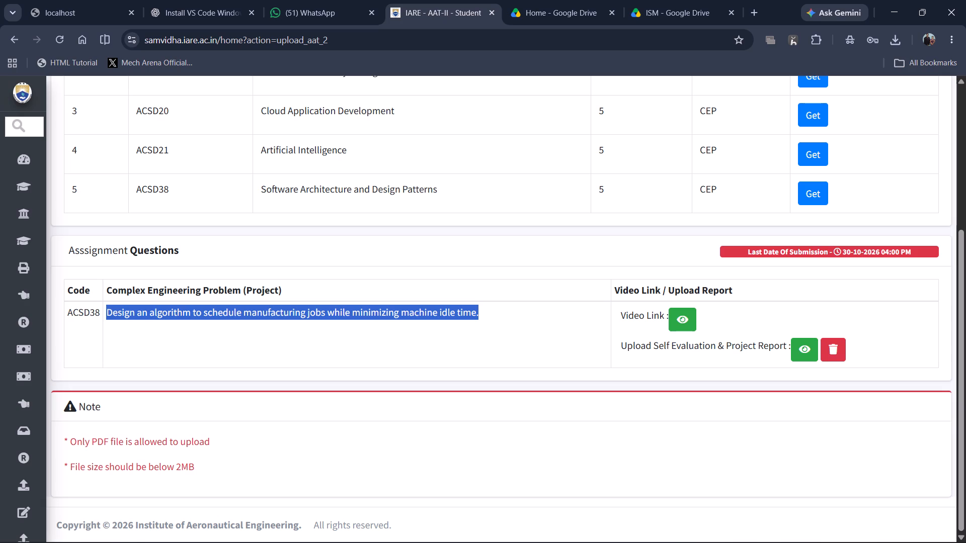
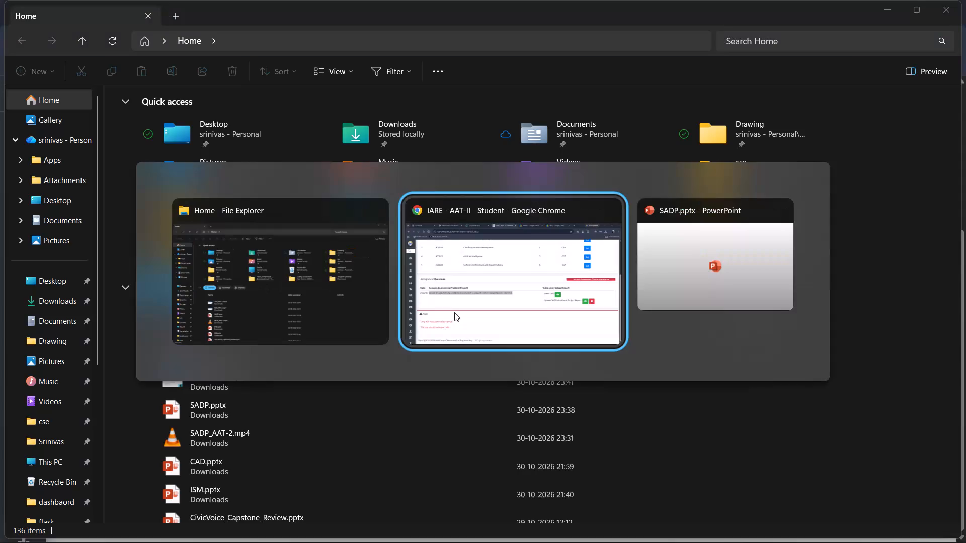
# Switch to File Explorer, play CAD_AAT-2.mp4 from Downloads, review its opening title slide, and try opening ISM_AAT-2.mp4.
pyautogui.hotkey('alt', 'Tab')
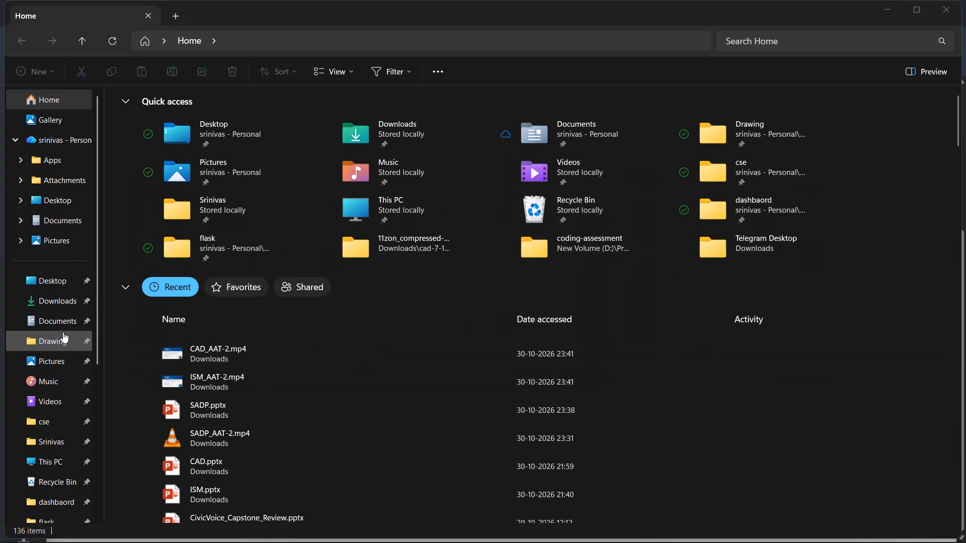
pyautogui.doubleClick(50, 304)
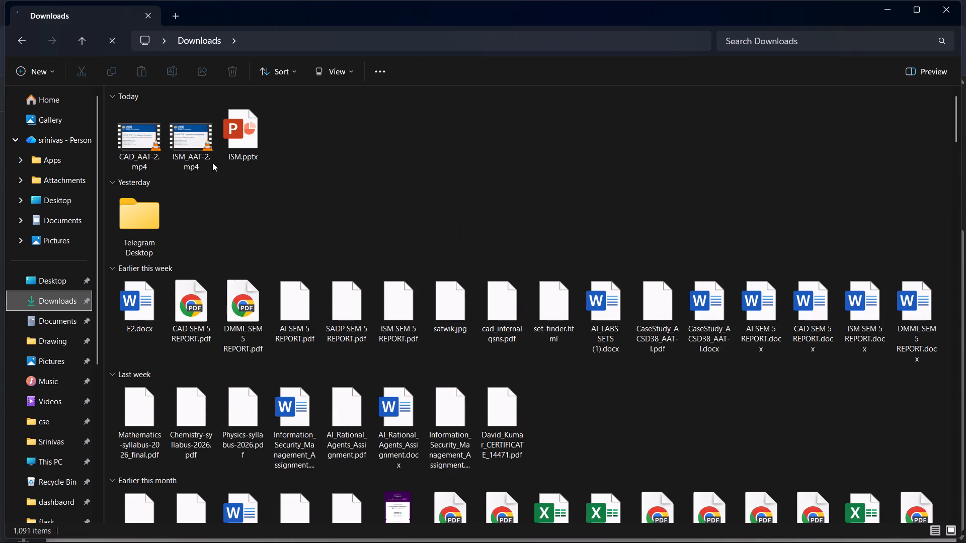
pyautogui.doubleClick(144, 137)
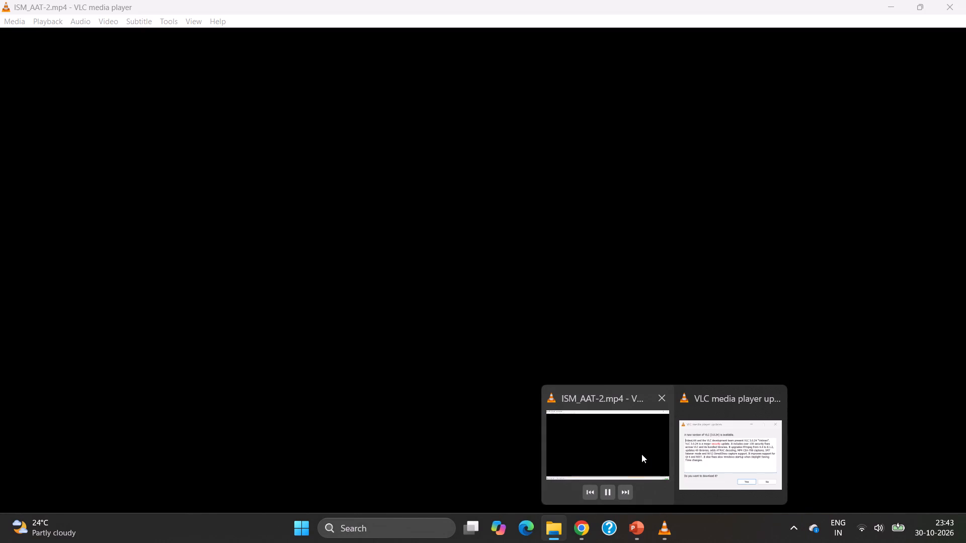
pyautogui.click(698, 457)
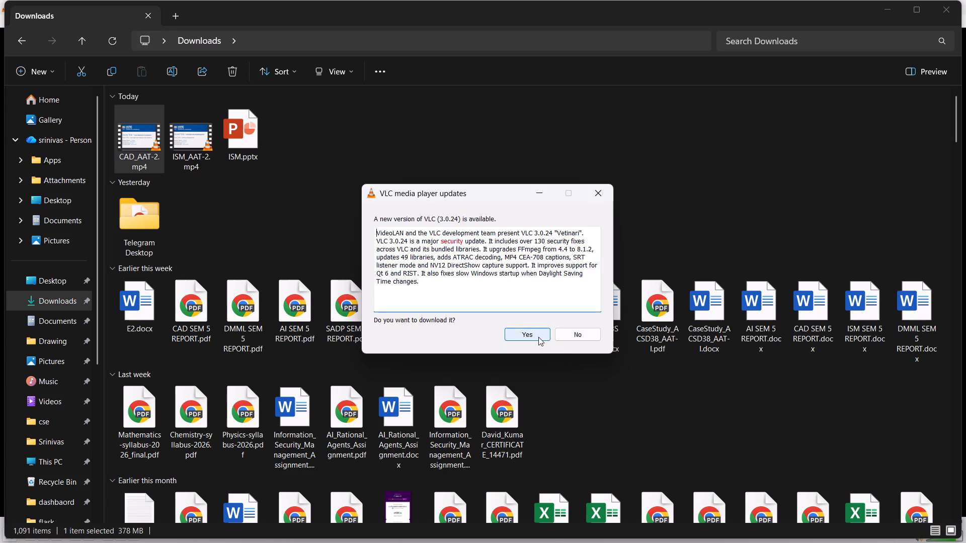
pyautogui.hotkey('alt', 'Tab')
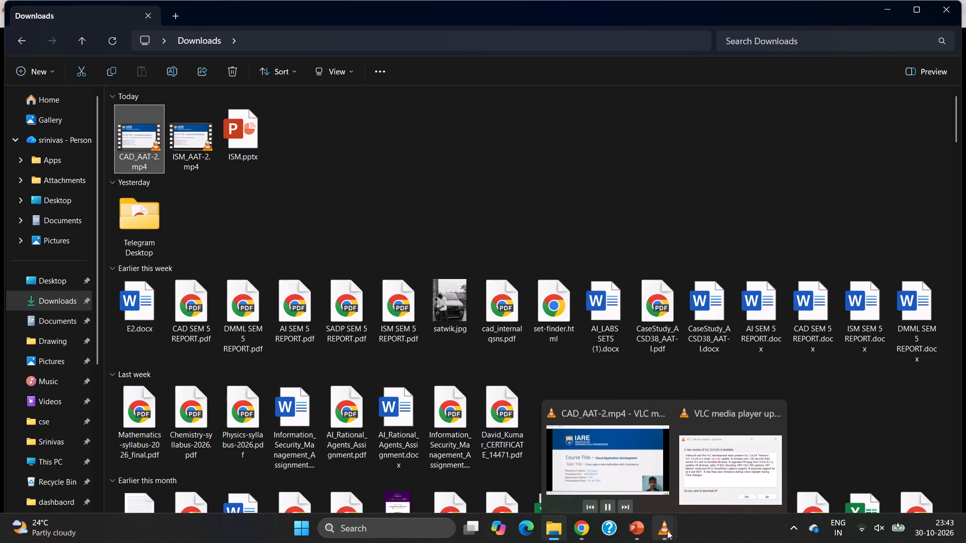
pyautogui.click(635, 461)
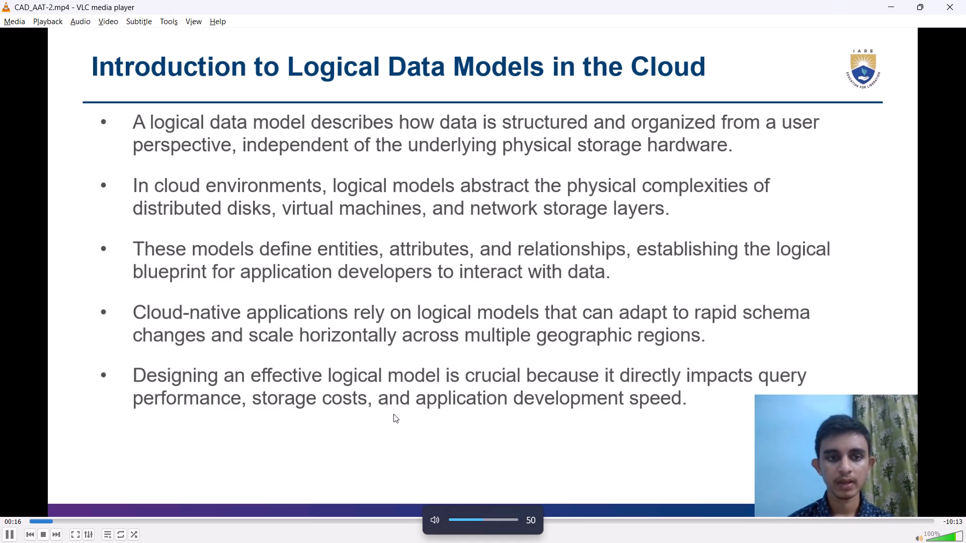
pyautogui.click(37, 520)
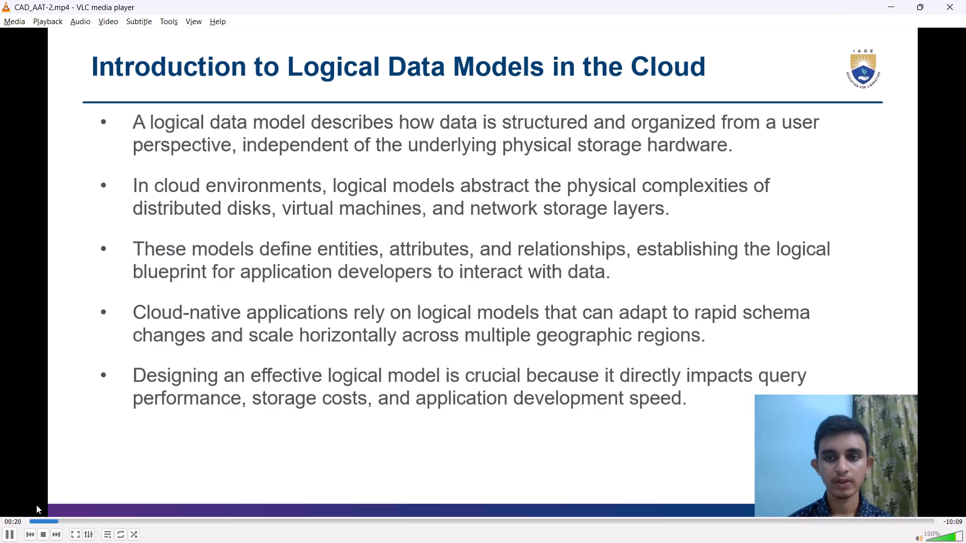
pyautogui.click(38, 519)
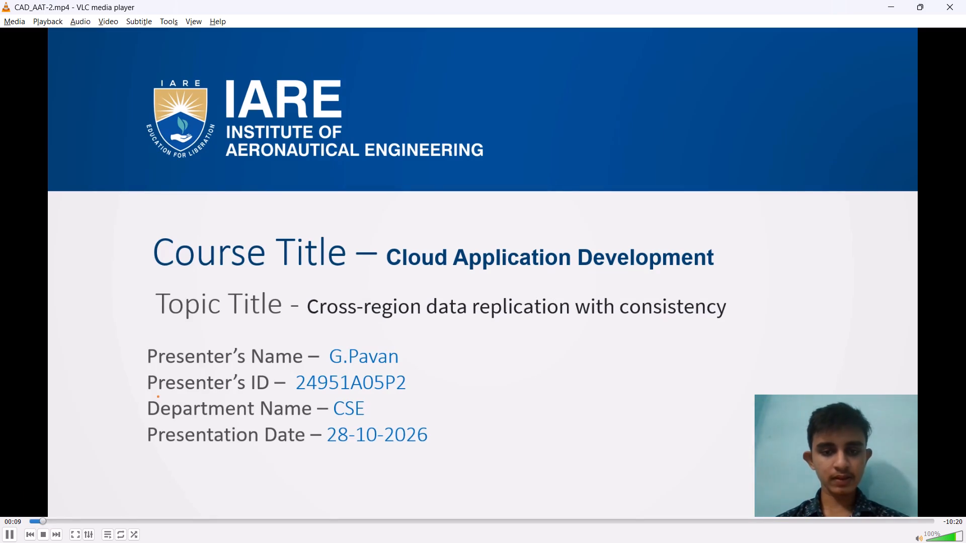
pyautogui.click(965, 0)
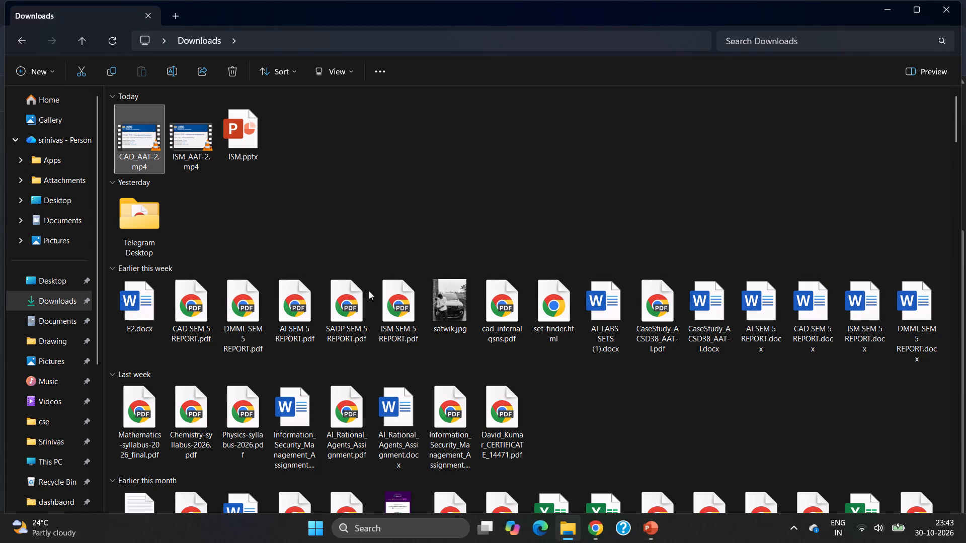
pyautogui.doubleClick(196, 132)
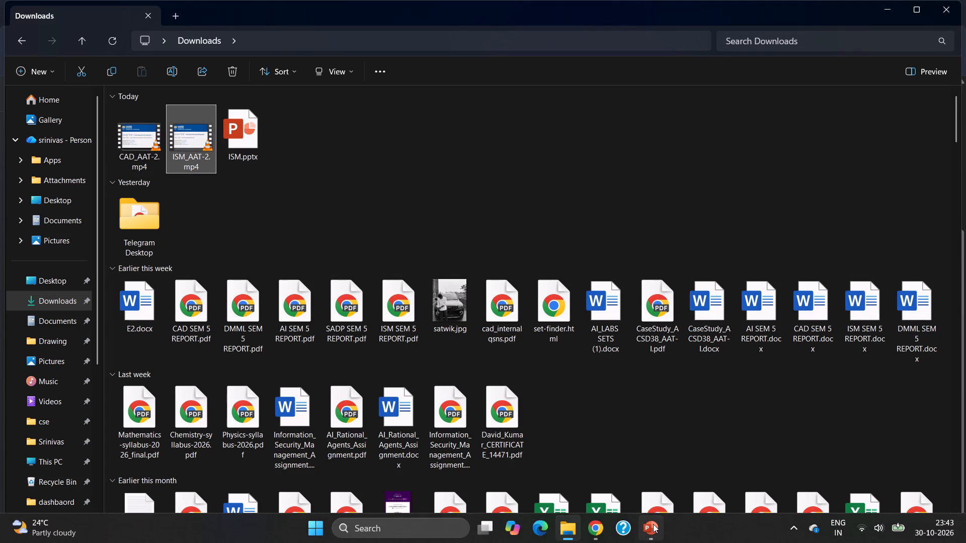
# Return to SADP.pptx in PowerPoint and enlarge the problem statement after "Topic Title -" on slide 1 to 14 pt.
pyautogui.click(647, 456)
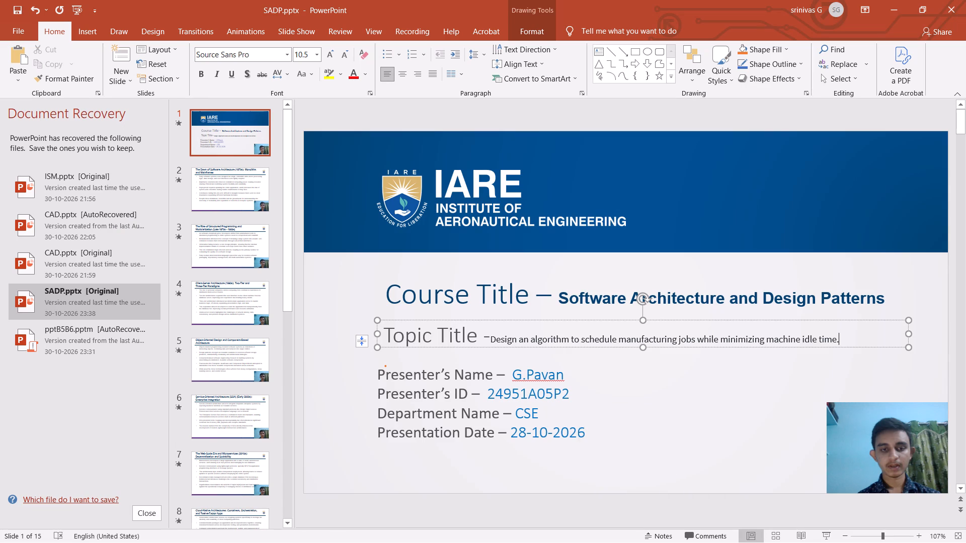
pyautogui.moveTo(493, 334); pyautogui.dragTo(779, 326)
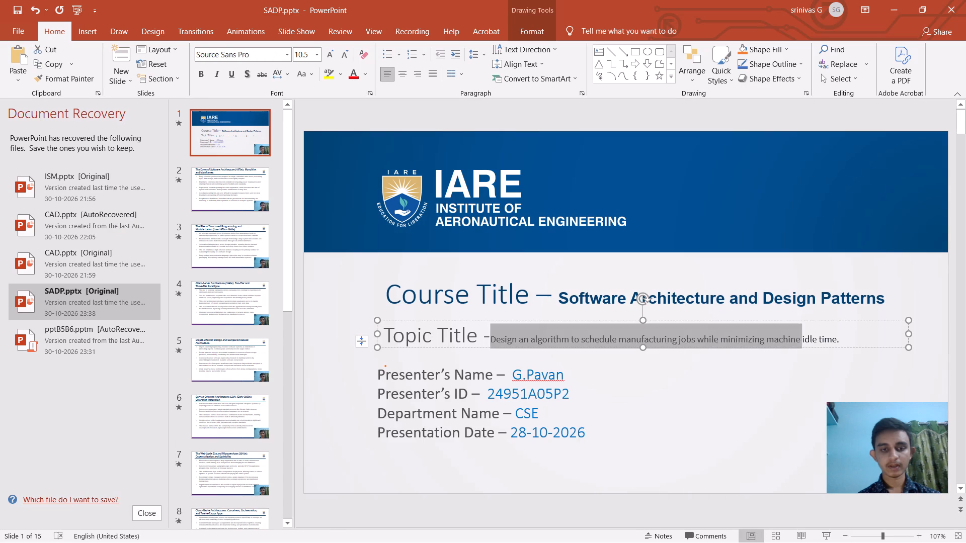
pyautogui.moveTo(779, 326); pyautogui.dragTo(841, 331)
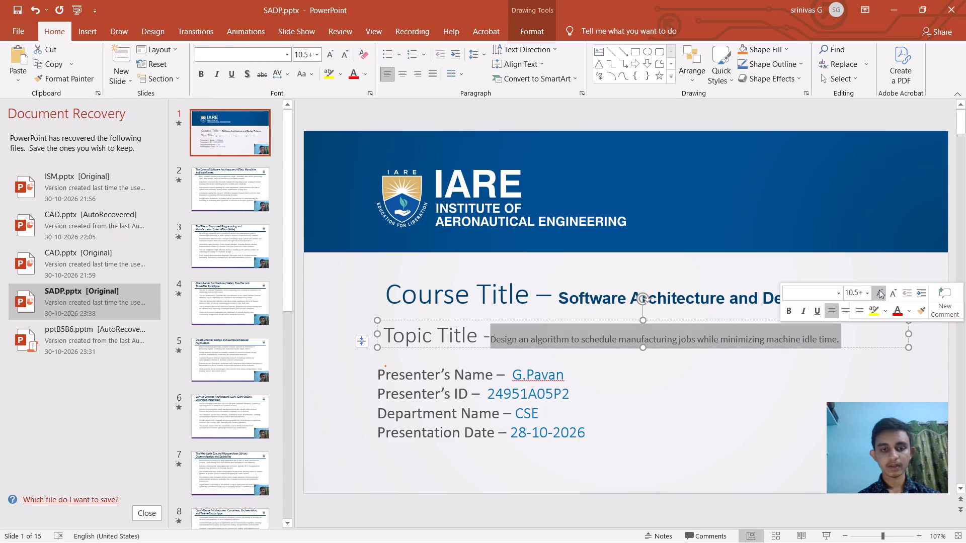
pyautogui.click(879, 290)
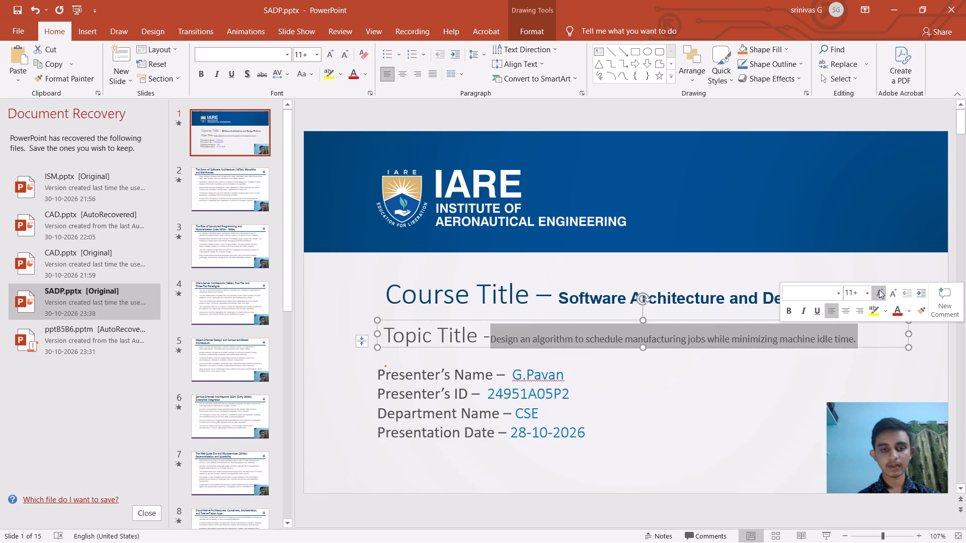
pyautogui.click(879, 290)
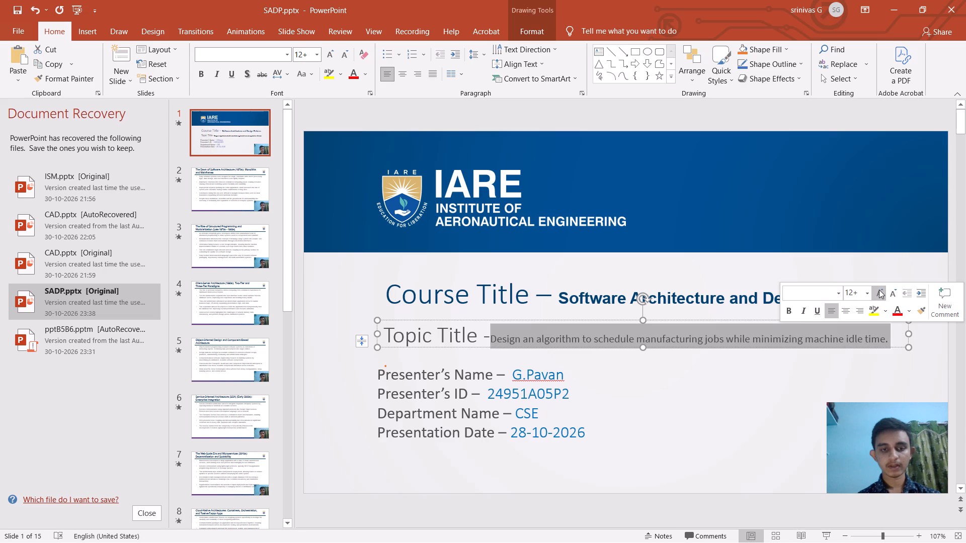
pyautogui.click(879, 290)
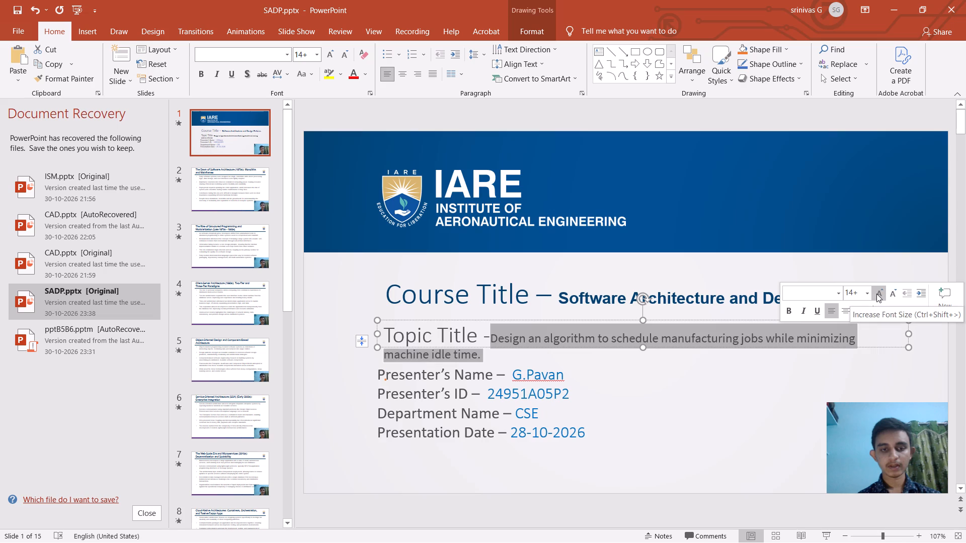
pyautogui.click(876, 294)
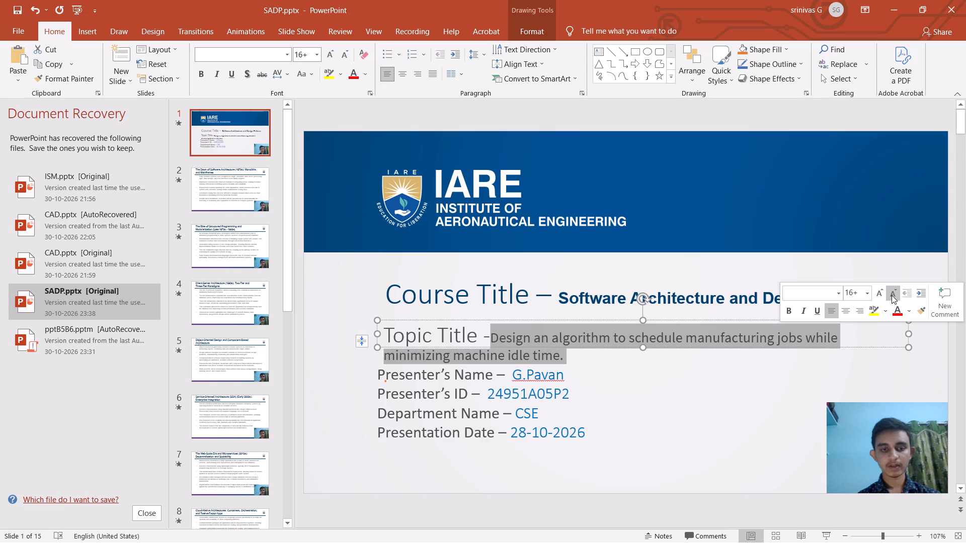
pyautogui.click(888, 295)
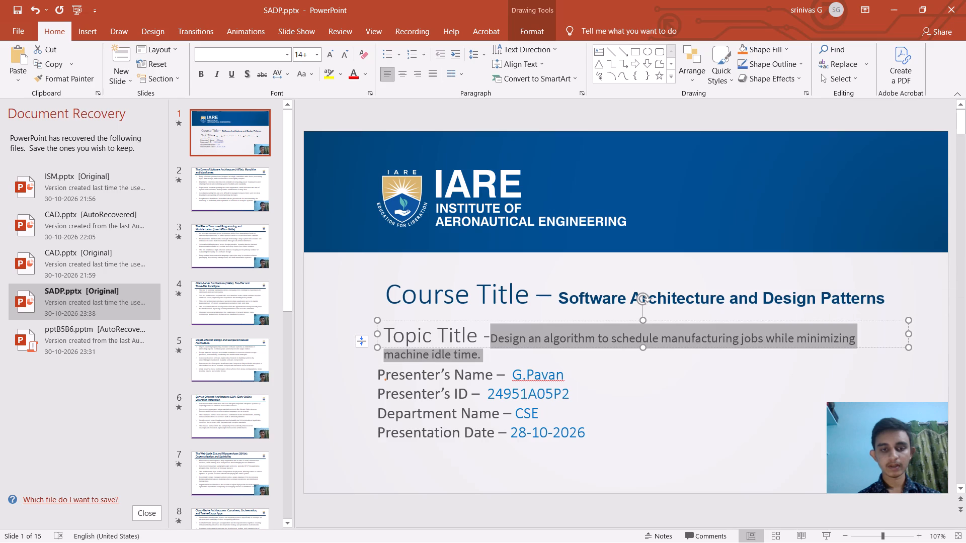
# Widen the Topic Title text box almost to the slide's edge and extend it downward to enclose both text lines.
pyautogui.click(378, 333)
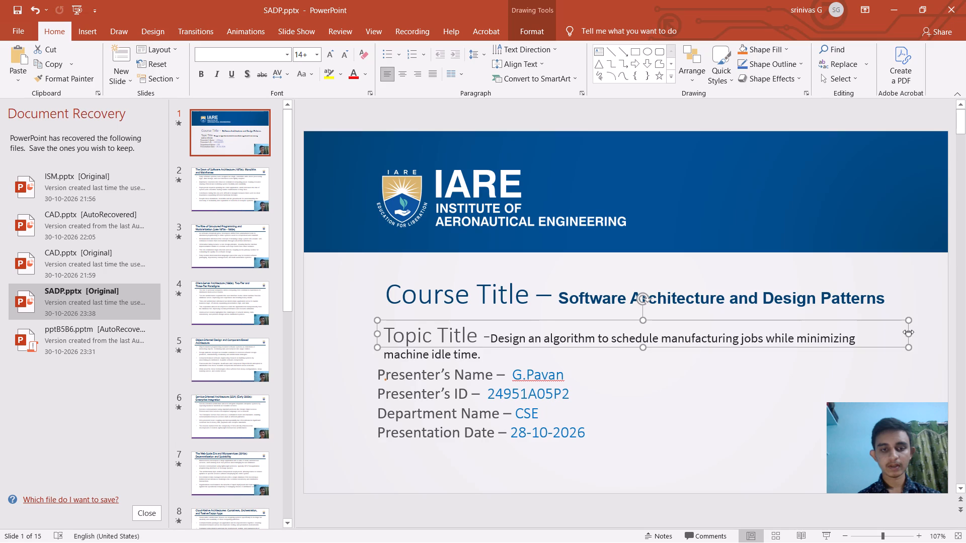
pyautogui.moveTo(908, 332); pyautogui.dragTo(938, 334)
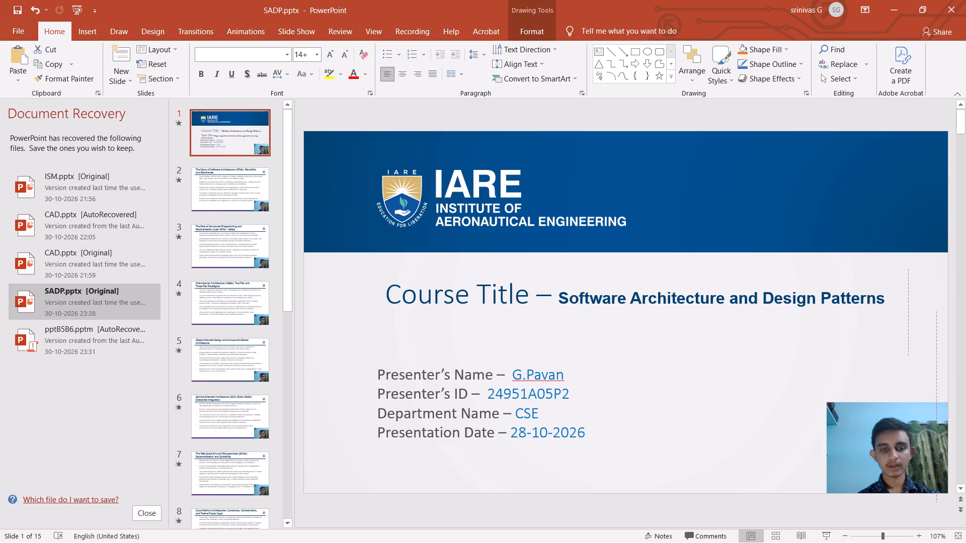
pyautogui.moveTo(938, 334); pyautogui.dragTo(942, 334)
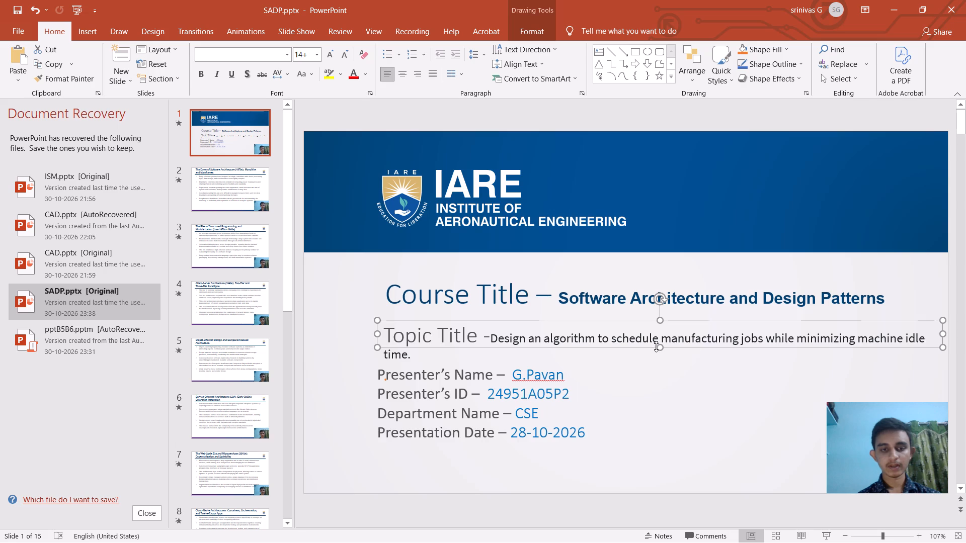
pyautogui.moveTo(661, 347); pyautogui.dragTo(661, 360)
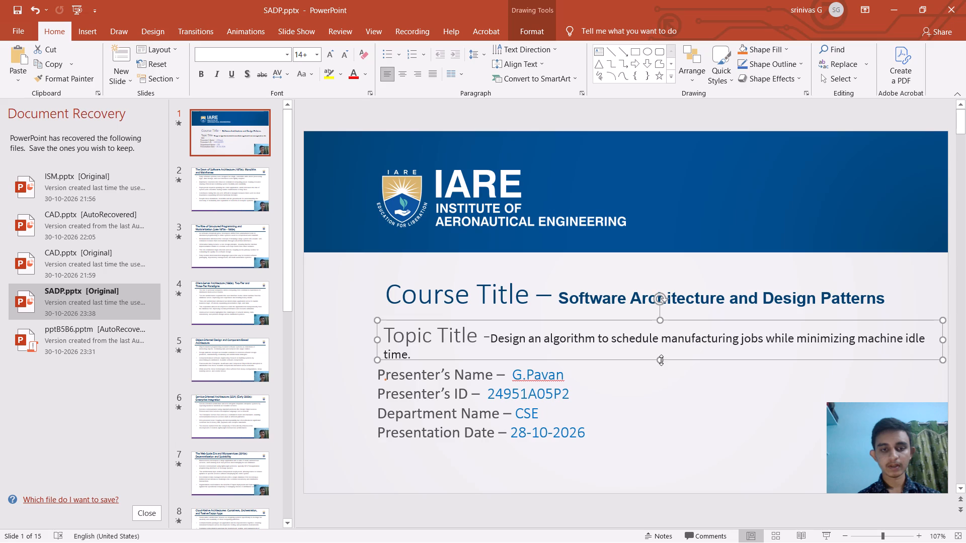
# Indent the wrapped word "time." by two tab stops beneath the problem statement on slide 1.
pyautogui.click(385, 354)
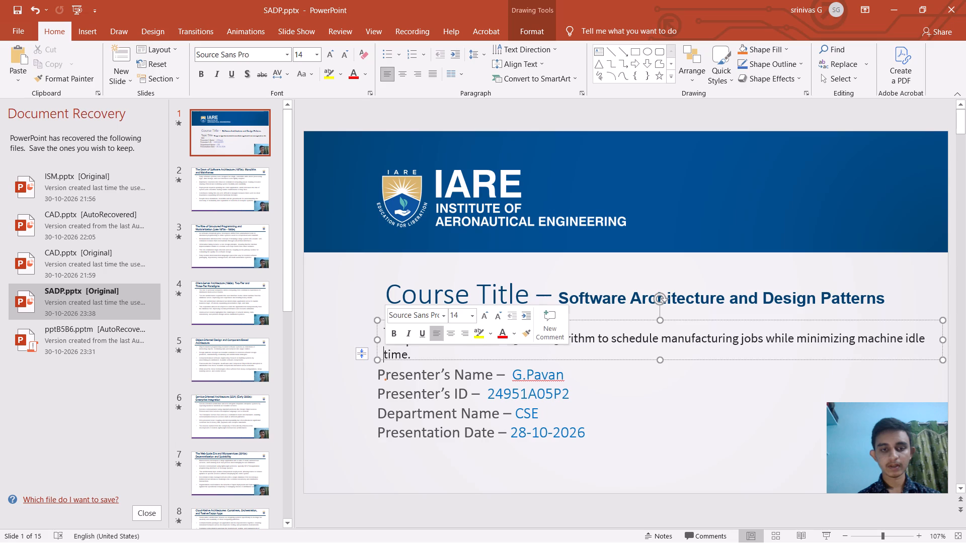
pyautogui.press('Tab')
pyautogui.press('Tab')
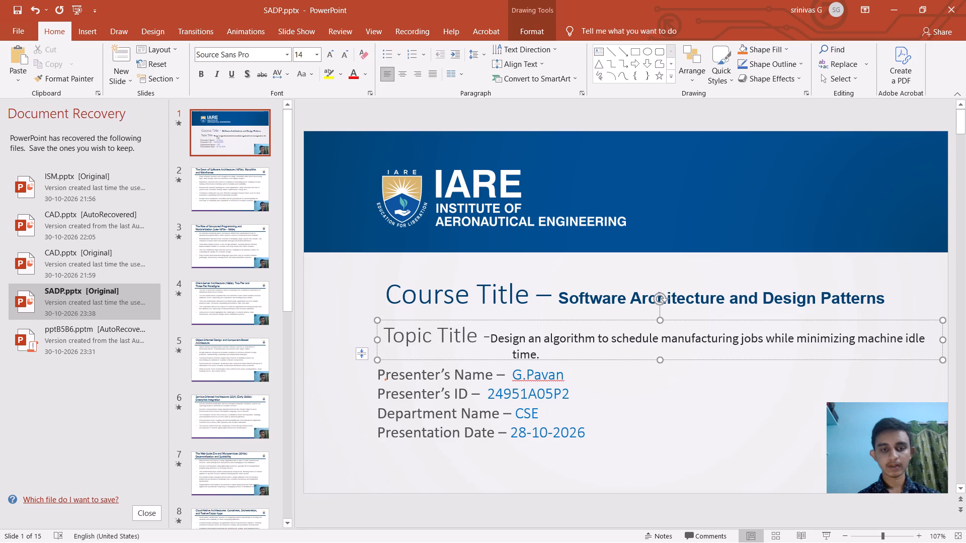
pyautogui.click(464, 291)
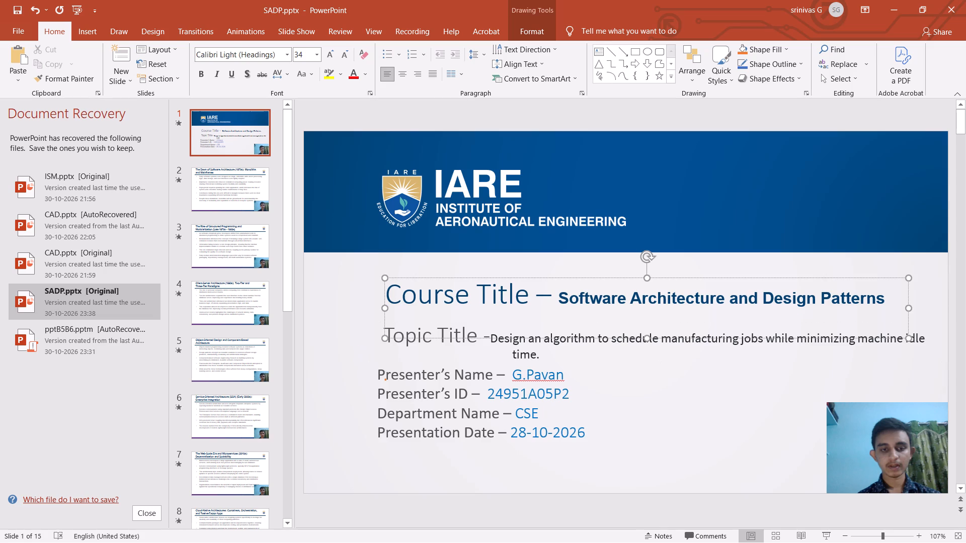
# Delete the presenter's webcam video from slide 1.
pyautogui.click(903, 434)
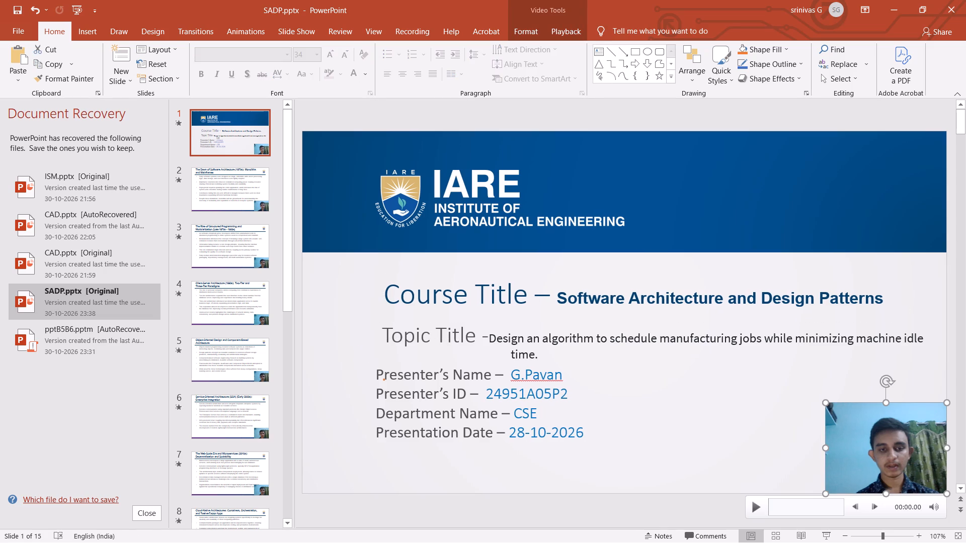
pyautogui.press('Delete')
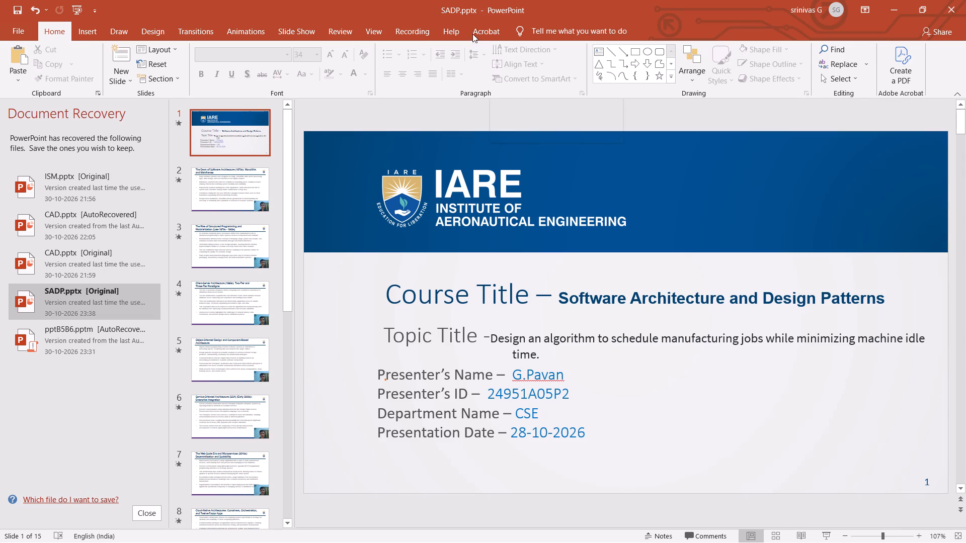
# Open slide show recording from the current slide and clear the existing recordings on slide 1 only.
pyautogui.click(412, 36)
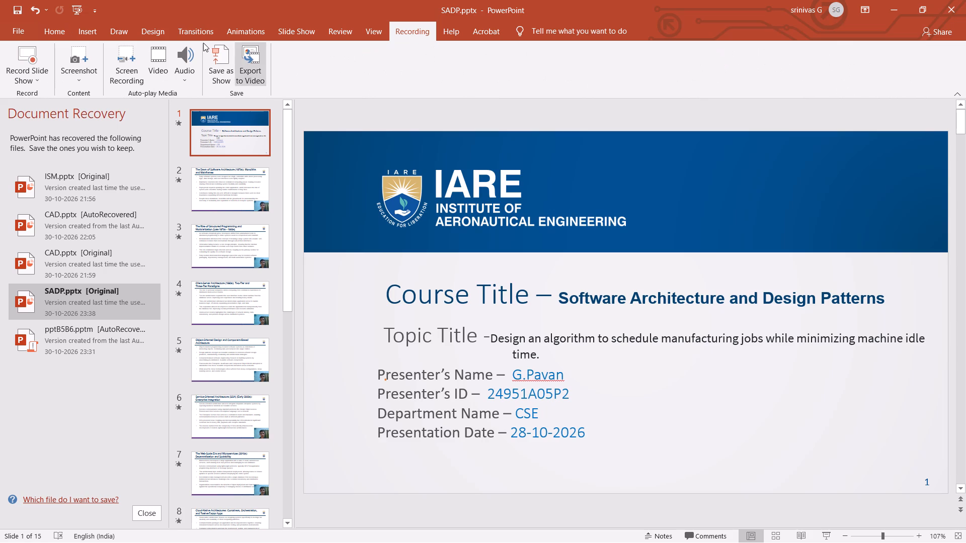
pyautogui.click(29, 76)
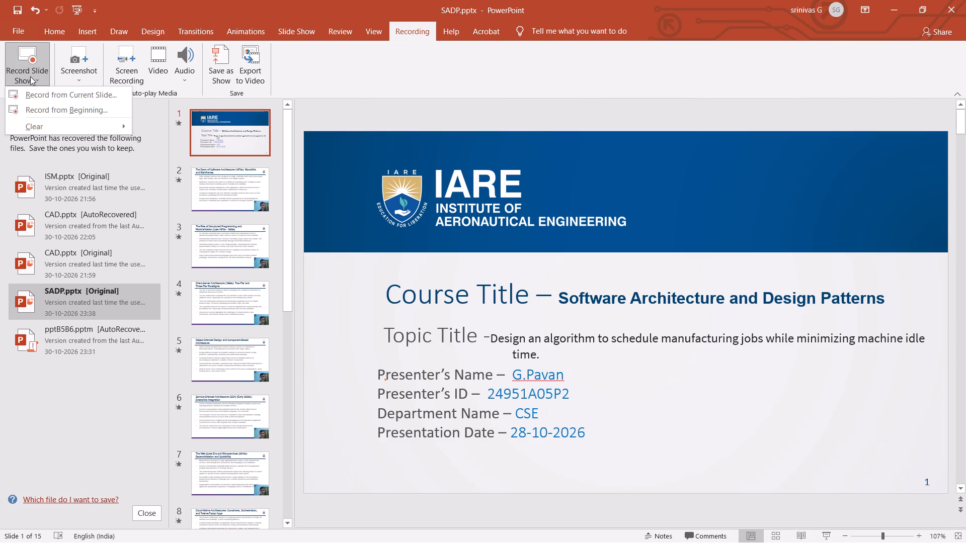
pyautogui.click(57, 91)
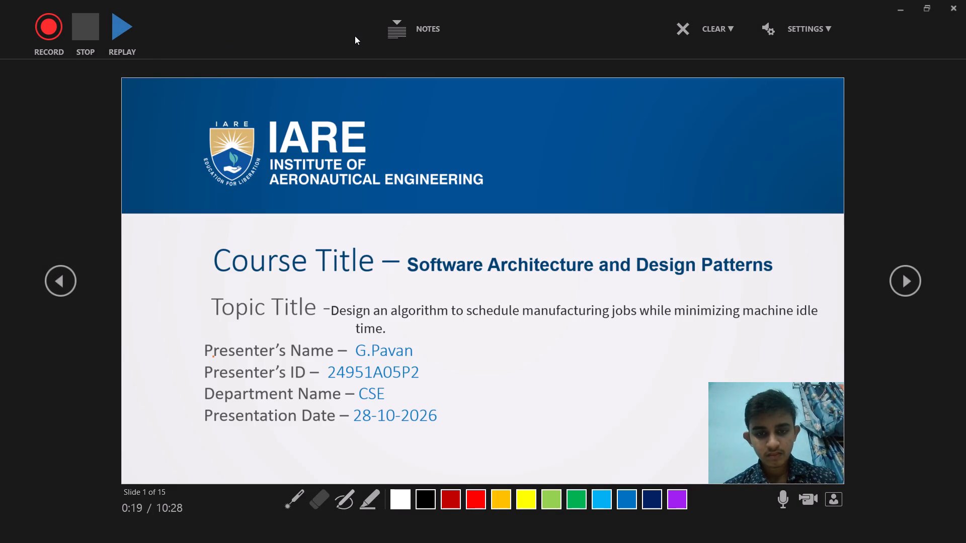
pyautogui.click(722, 23)
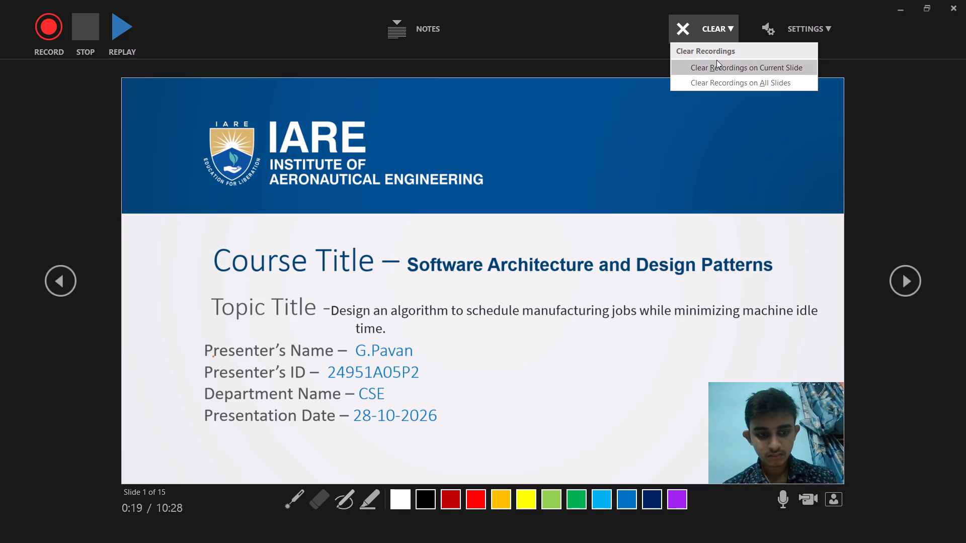
pyautogui.click(716, 60)
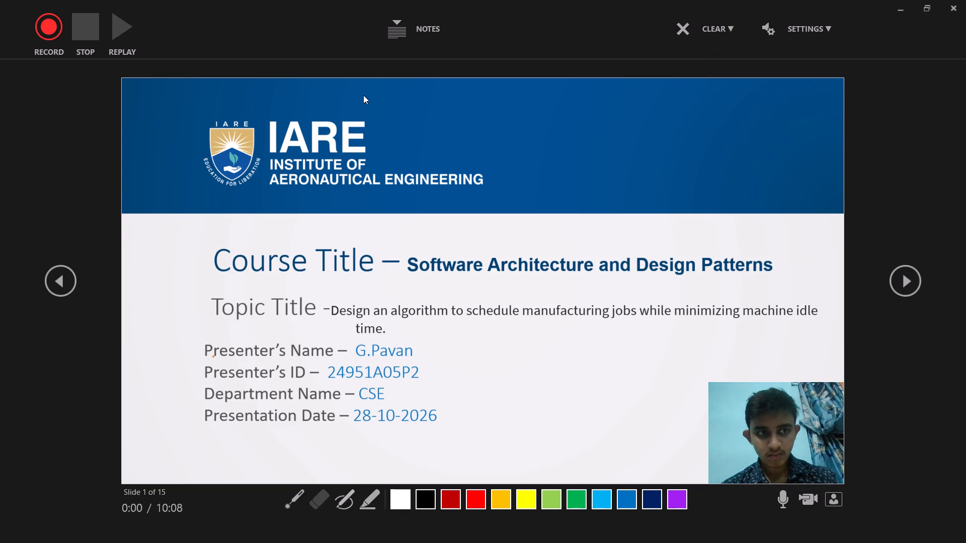
# Record new webcam narration of about 19 seconds for slide 1, stop the recording, and return to the presentation editor.
pyautogui.click(38, 34)
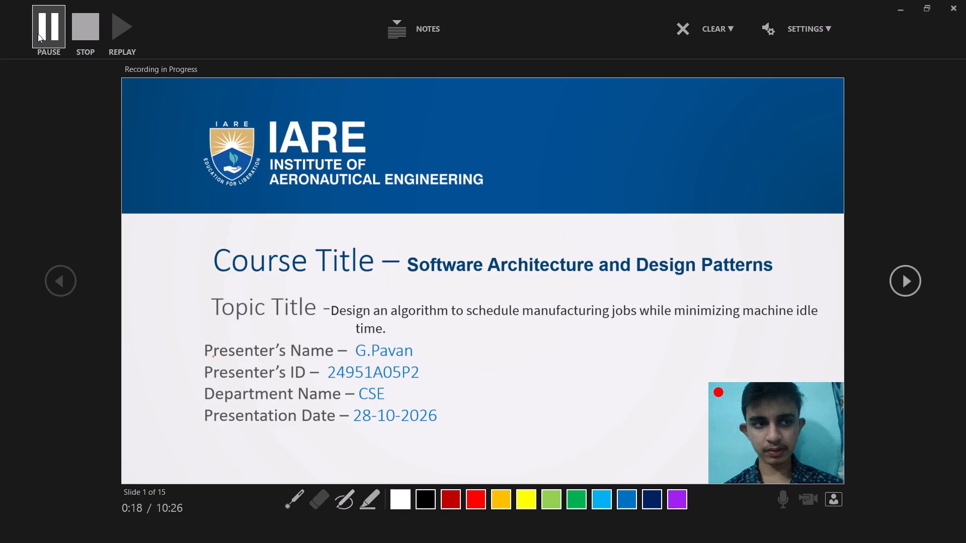
pyautogui.click(38, 34)
pyautogui.click(88, 24)
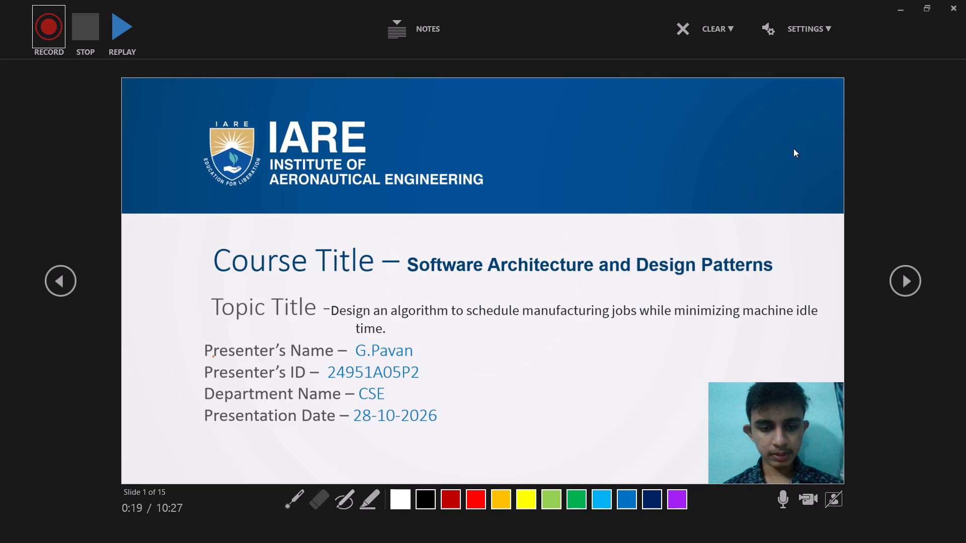
pyautogui.click(954, 11)
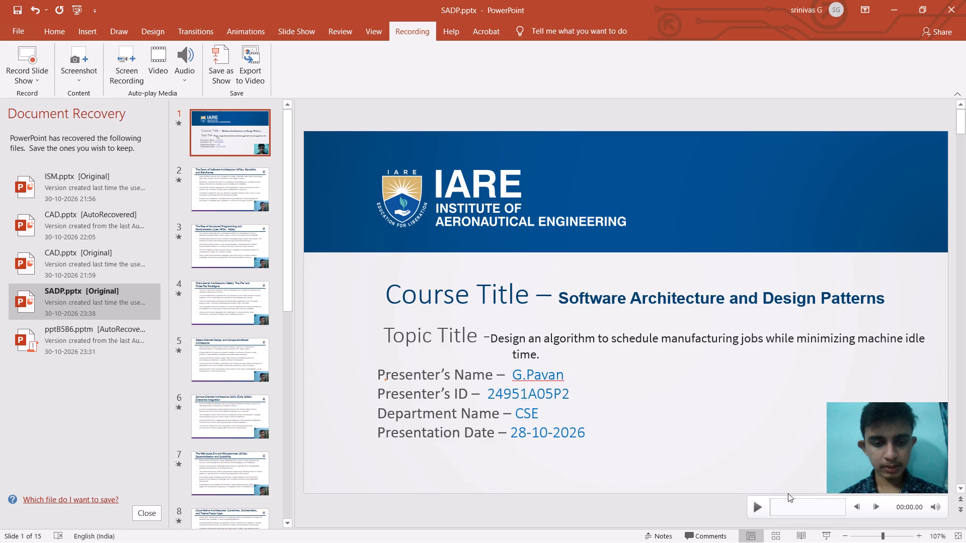
# Play back the newly recorded webcam narration on slide 1 to check it.
pyautogui.click(756, 510)
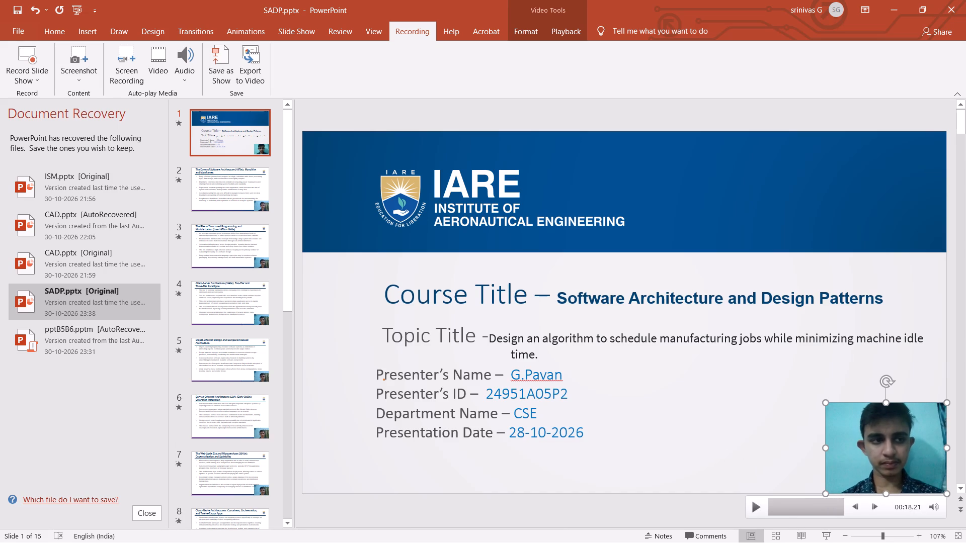
# Export the presentation as a Full HD (1080p) video with recorded timings and narrations, saved in Downloads as SADP_AAT-2.mp4.
pyautogui.click(248, 78)
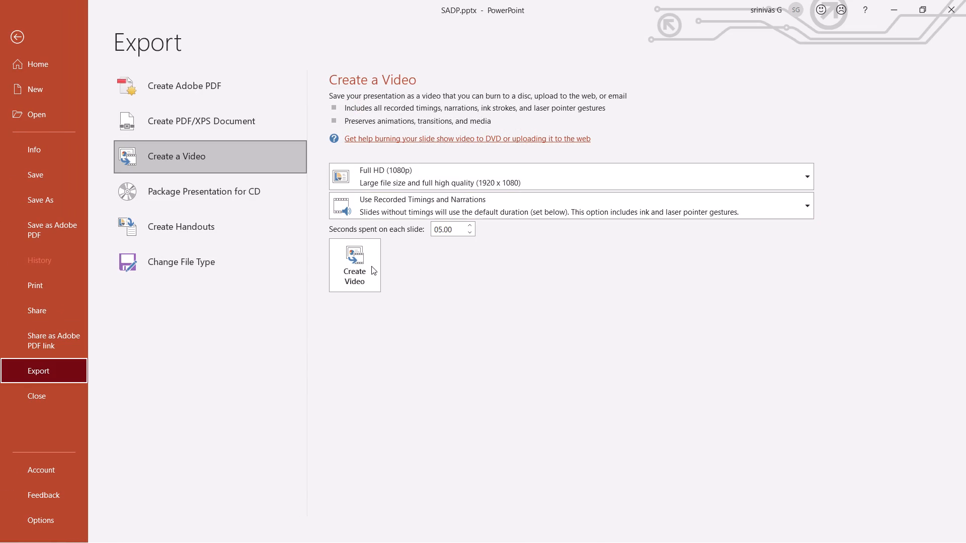
pyautogui.click(367, 268)
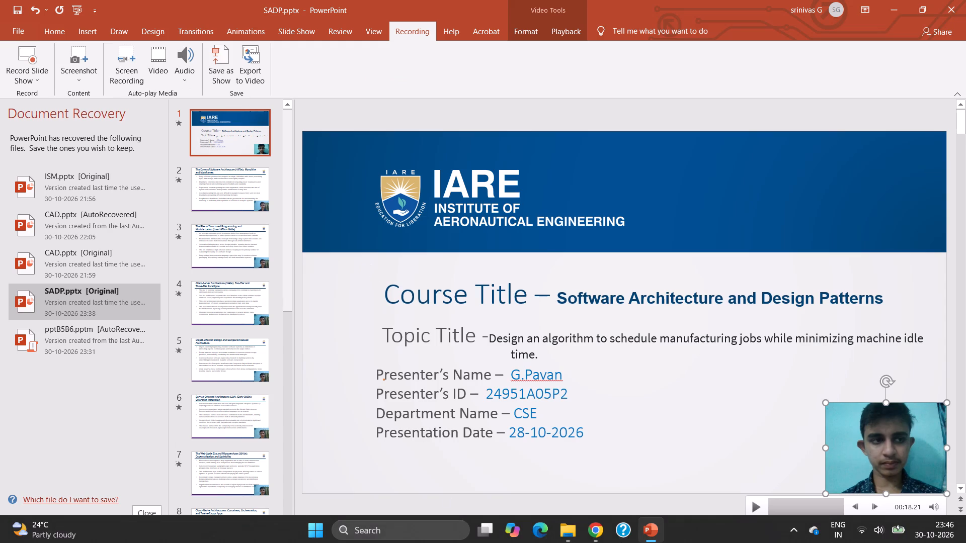
pyautogui.click(564, 529)
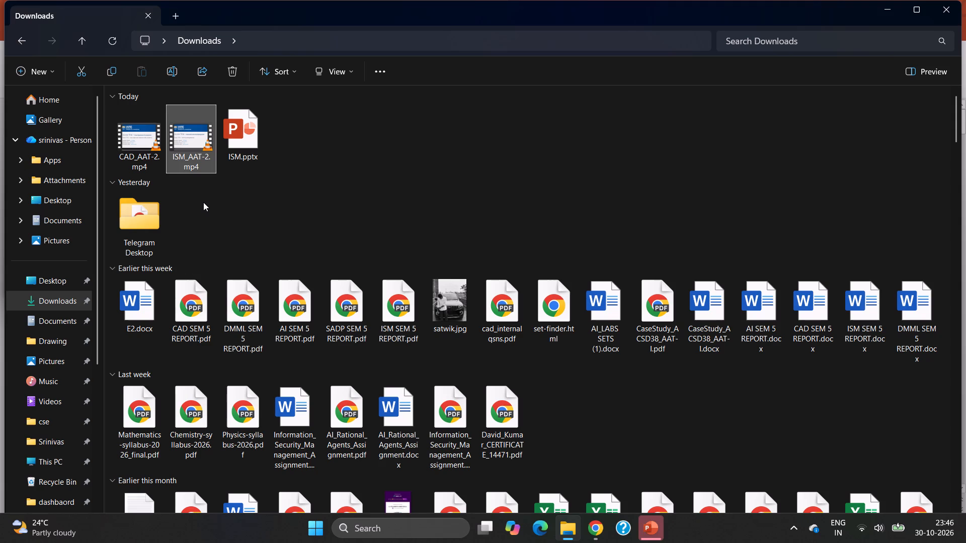
pyautogui.hotkey('alt', 'Tab')
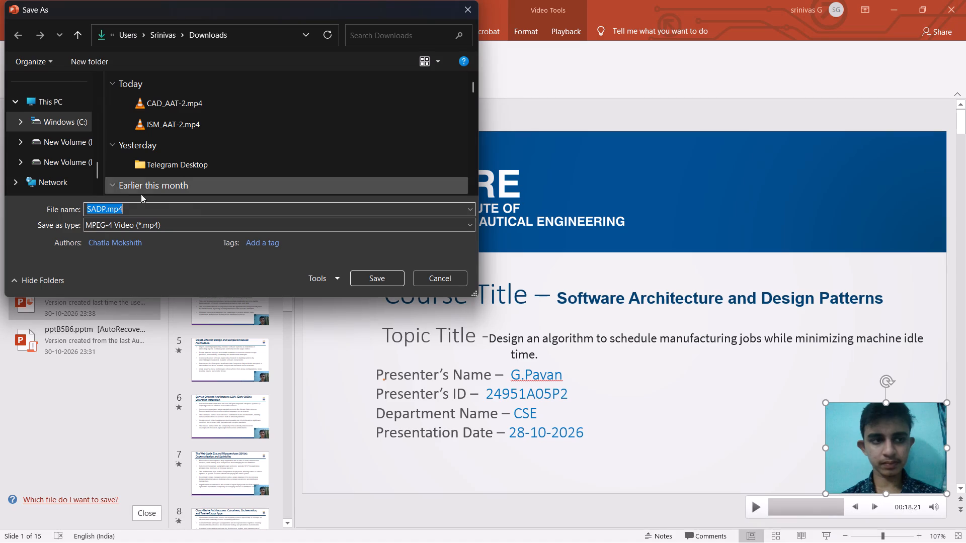
pyautogui.click(181, 120)
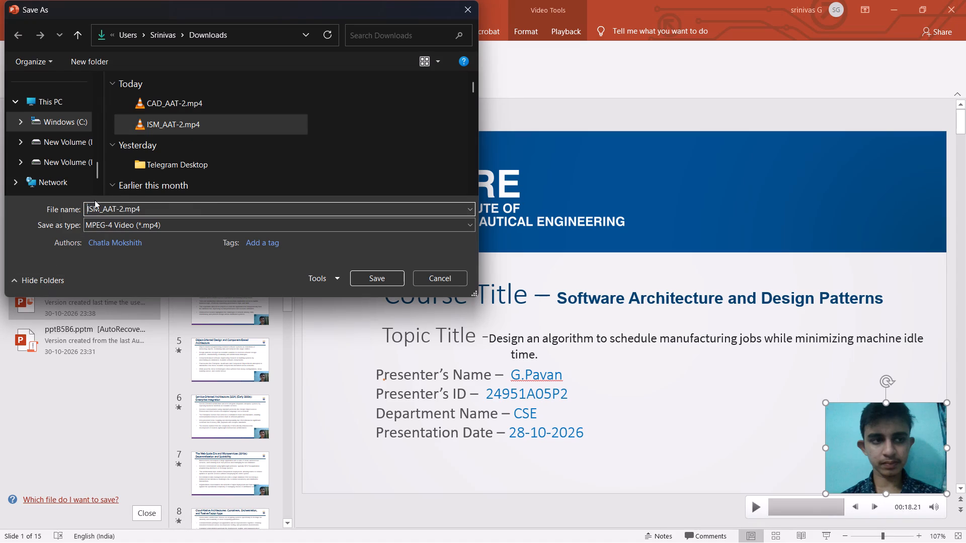
pyautogui.press('Right')
pyautogui.press('Right')
pyautogui.press('Right')
pyautogui.press('BackSpace')
pyautogui.press('BackSpace')
pyautogui.press('BackSpace')
pyautogui.write('SADP')
pyautogui.click(393, 284)
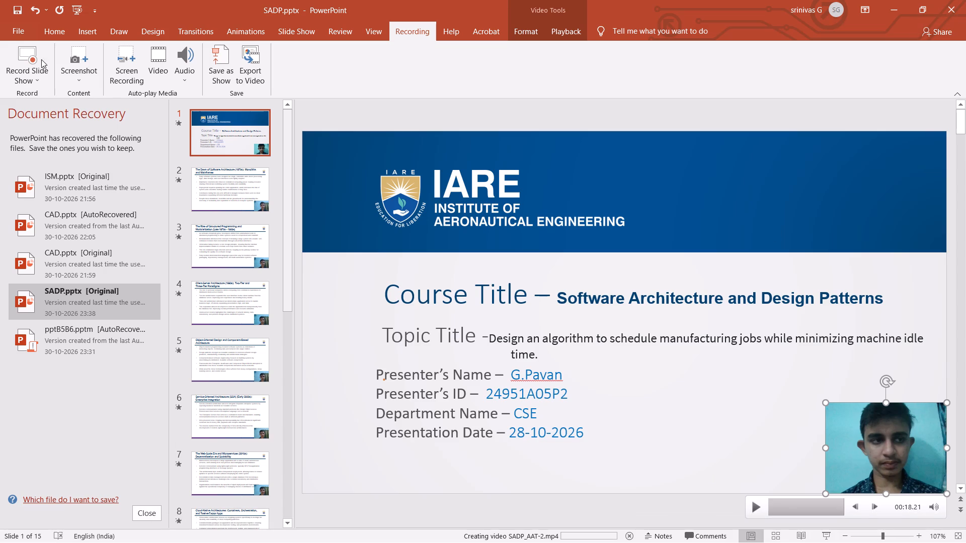
# Open the DMML.pptx presentation in Downloads from the full list of recent presentations.
pyautogui.click(12, 31)
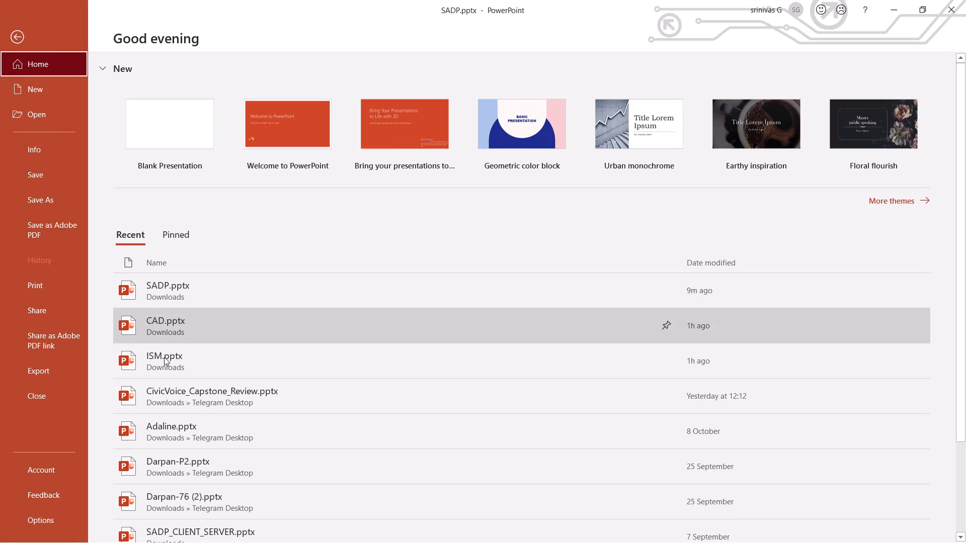
pyautogui.scroll(-6, 212, 410)
pyautogui.scroll(-19, 212, 410)
pyautogui.scroll(-3, 212, 410)
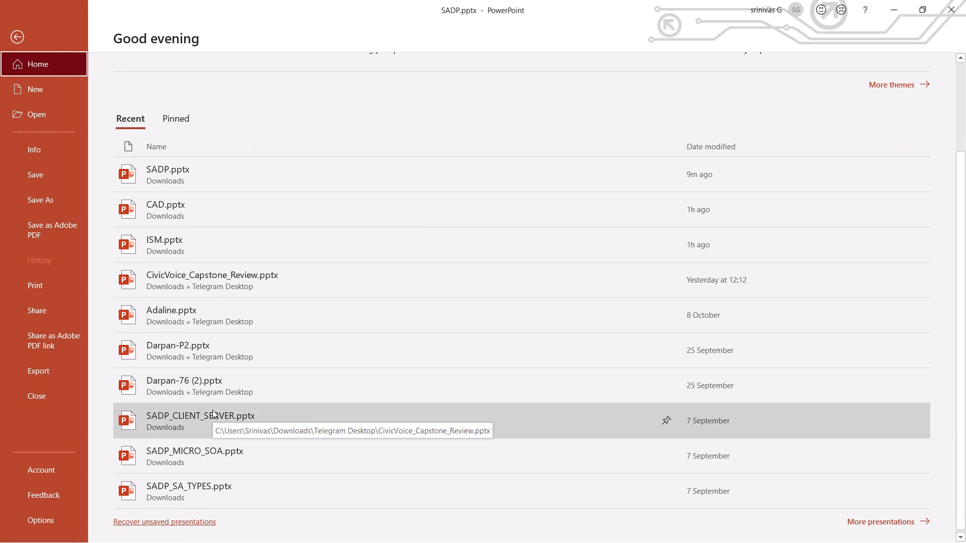
pyautogui.click(895, 521)
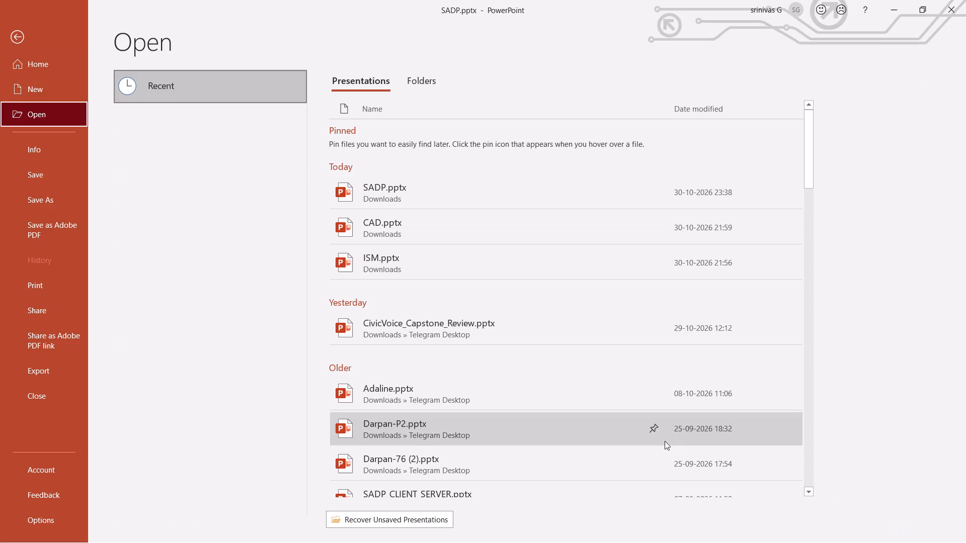
pyautogui.scroll(-4, 512, 322)
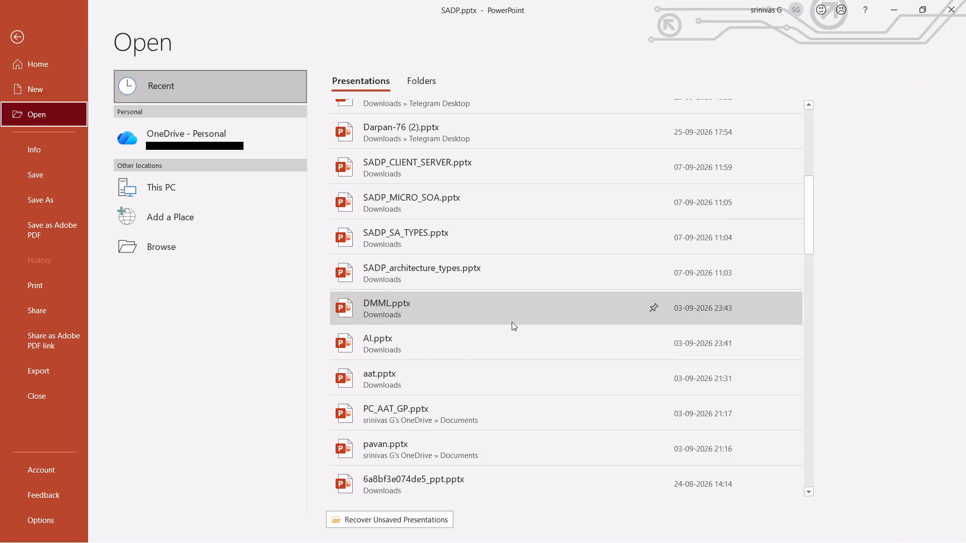
pyautogui.doubleClick(457, 307)
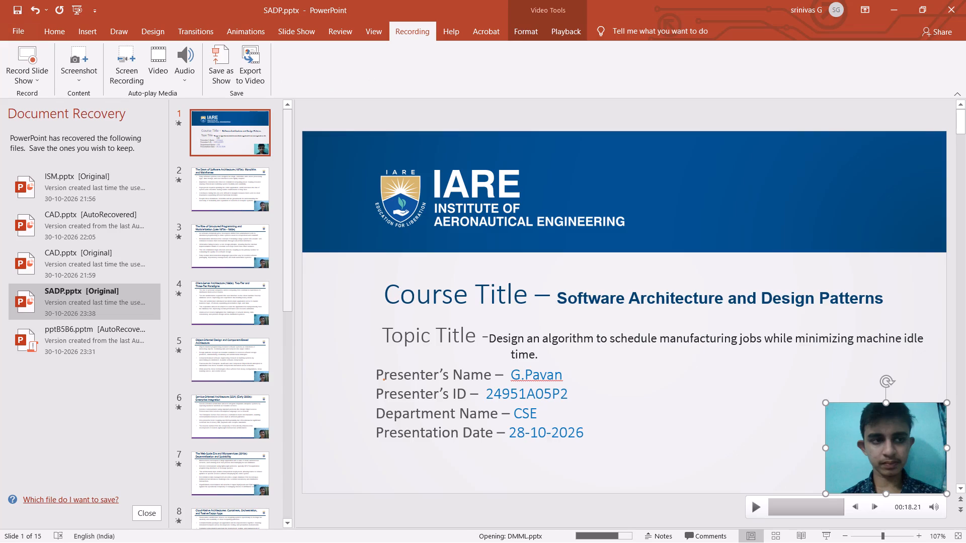
# Switch to the AAT-II page in Chrome and get the assignment question for ACSD19, Data Mining and Machine Learning.
pyautogui.hotkey('alt', 'Tab')
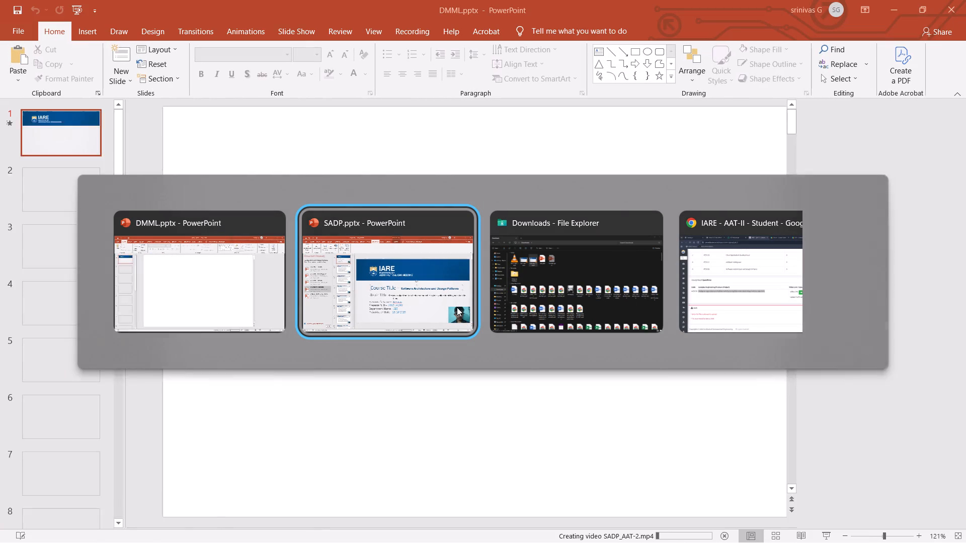
pyautogui.hotkey('alt', 'Tab')
pyautogui.hotkey('alt', 'Tab')
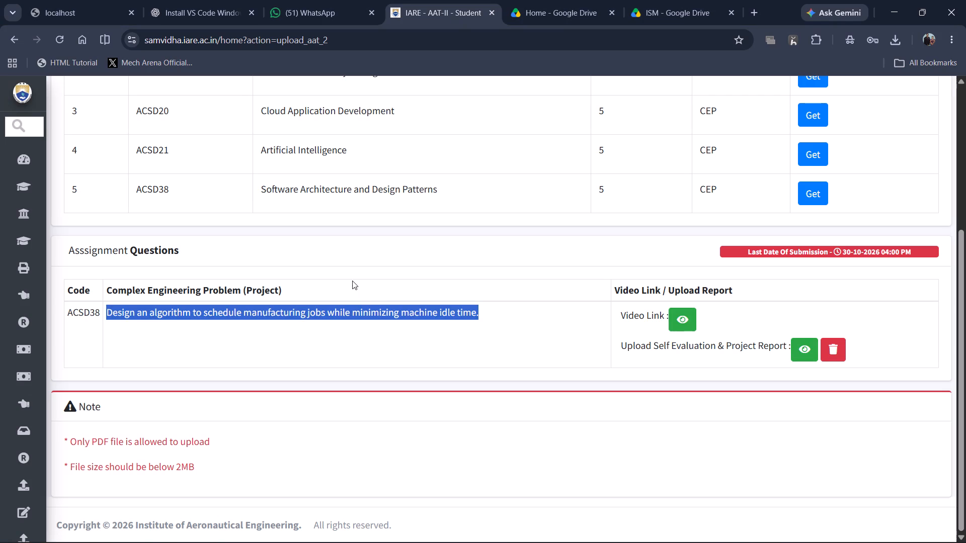
pyautogui.scroll(4, 591, 180)
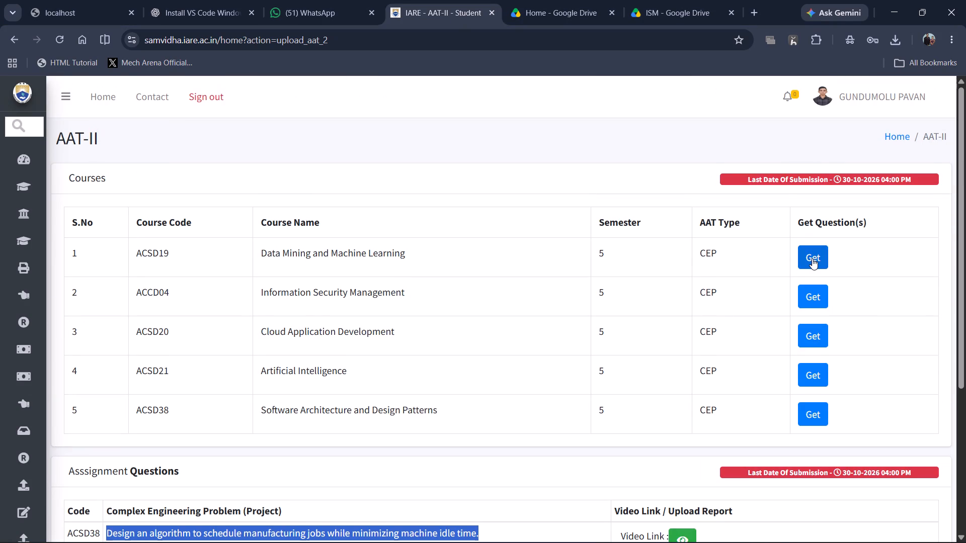
pyautogui.click(812, 258)
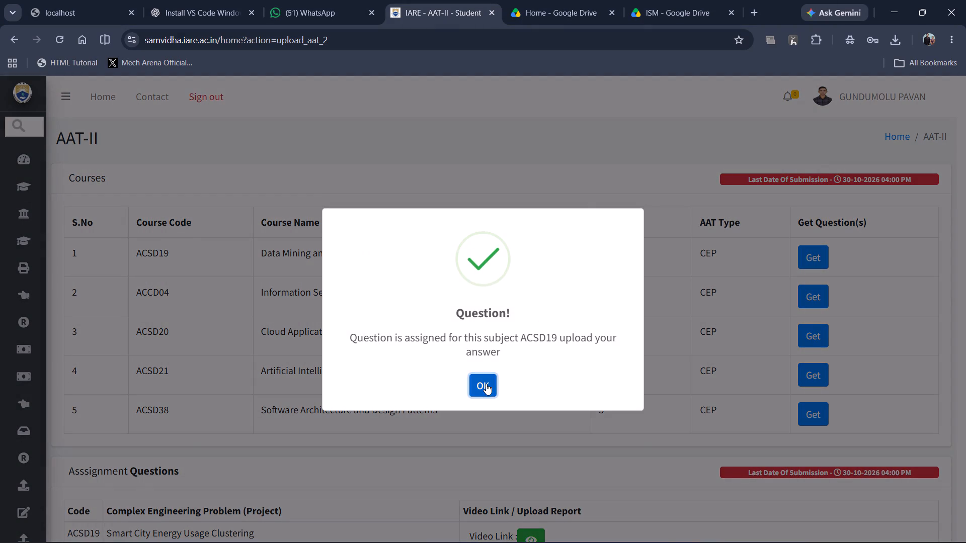
pyautogui.click(486, 384)
pyautogui.scroll(-4, 486, 384)
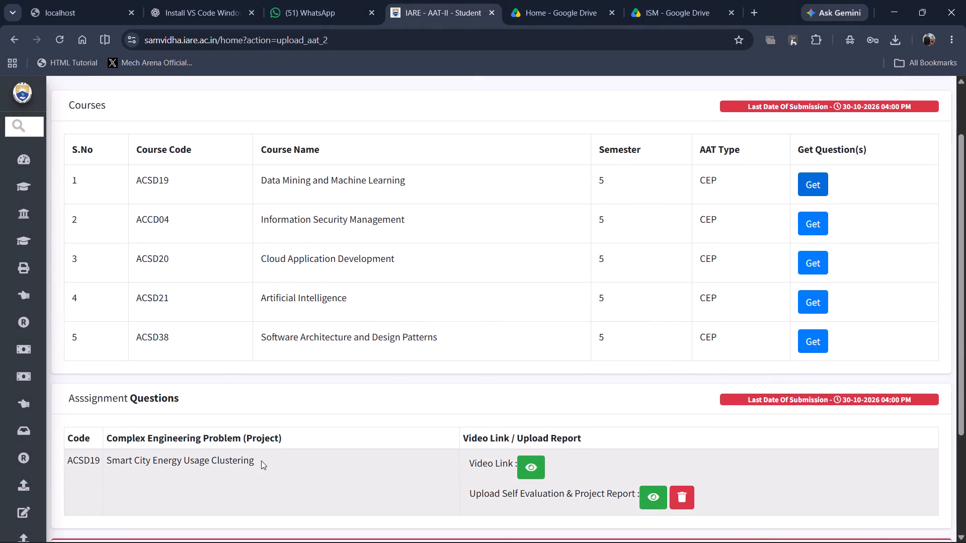
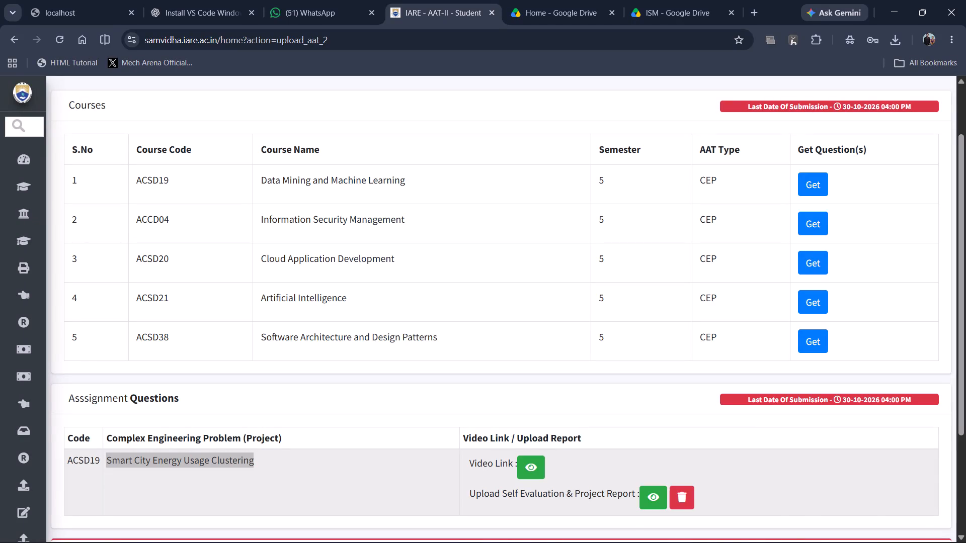
# Replace the topic title on slide 1 of DMML.pptx with the copied "Smart City Energy Usage Clustering" and enlarge it to 18 pt.
pyautogui.moveTo(406, 343); pyautogui.dragTo(415, 360)
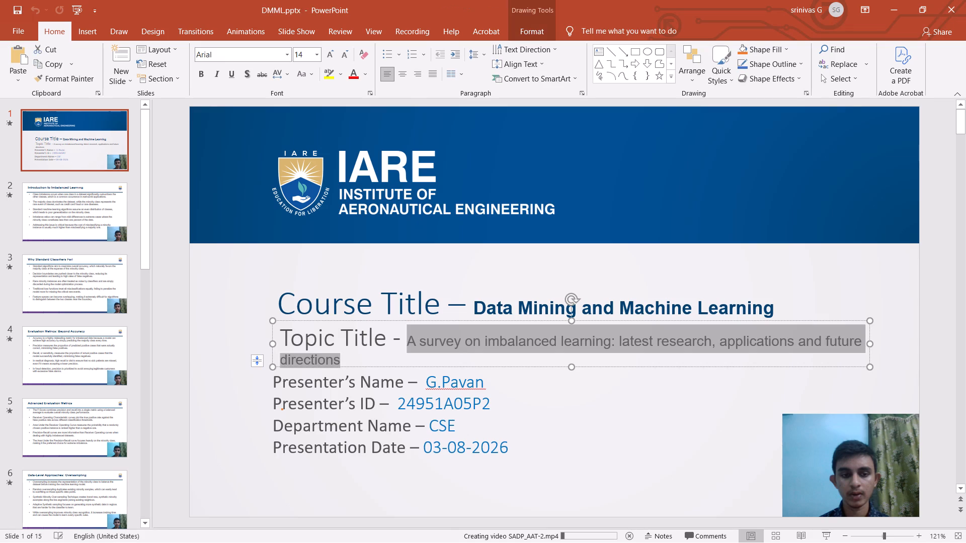
pyautogui.moveTo(415, 360); pyautogui.dragTo(415, 360)
pyautogui.hotkey('ctrl', 'v')
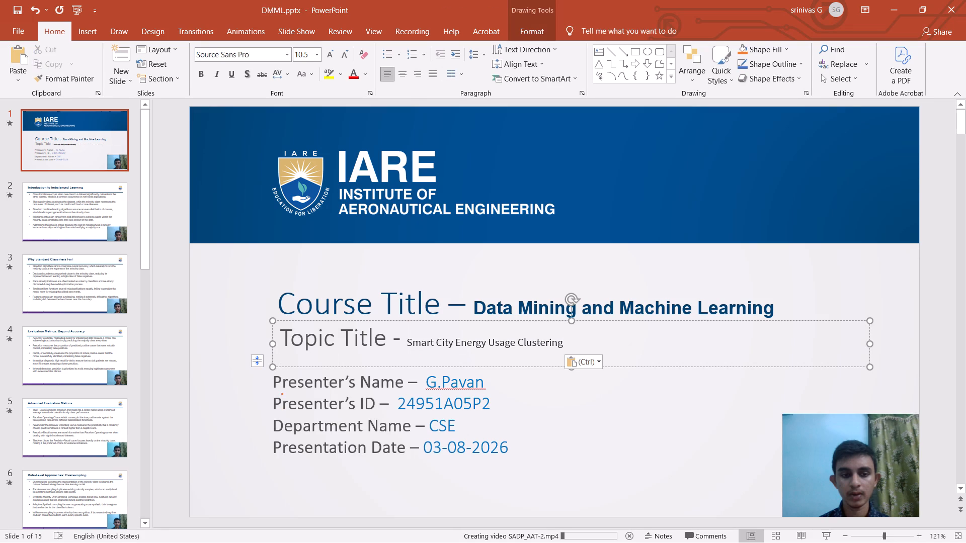
pyautogui.moveTo(563, 340); pyautogui.dragTo(411, 346)
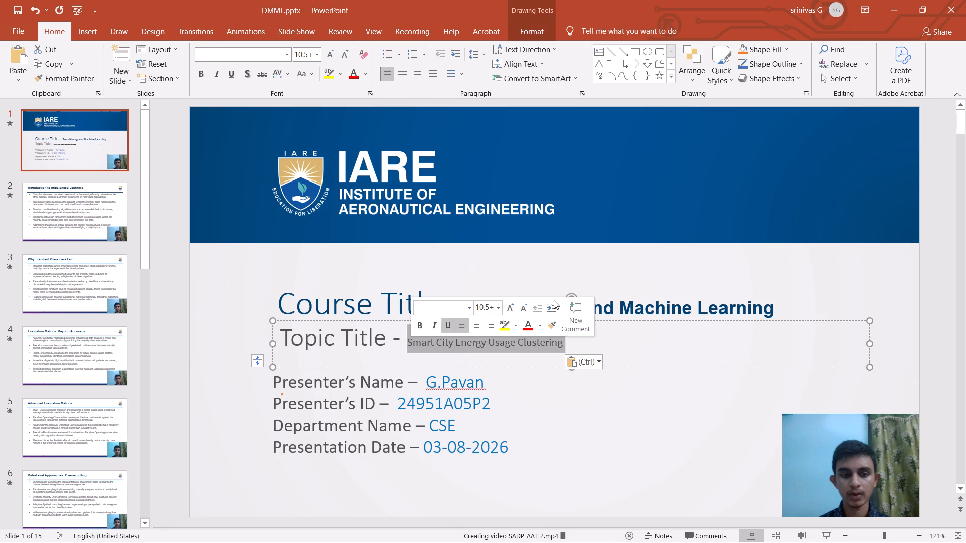
pyautogui.click(511, 307)
pyautogui.click(511, 304)
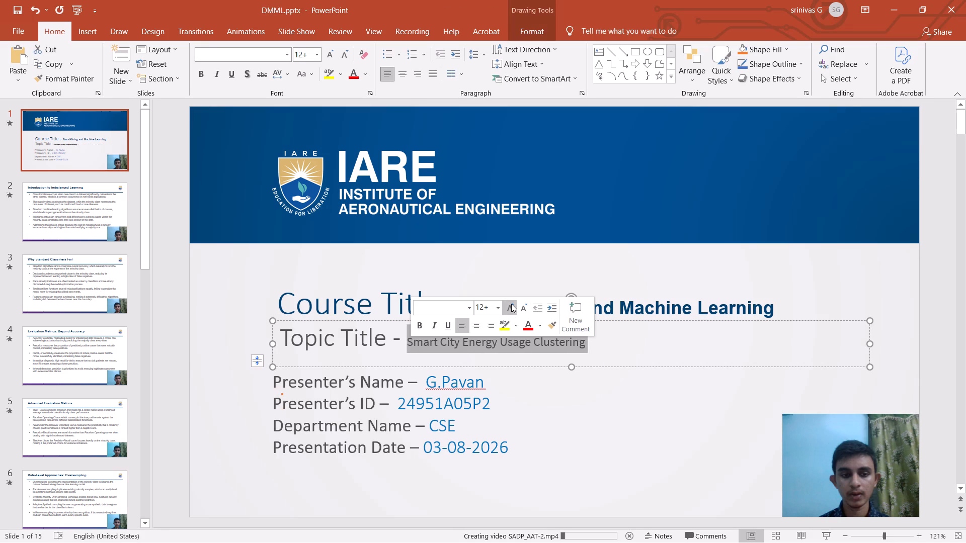
pyautogui.tripleClick(511, 304)
pyautogui.click(511, 304)
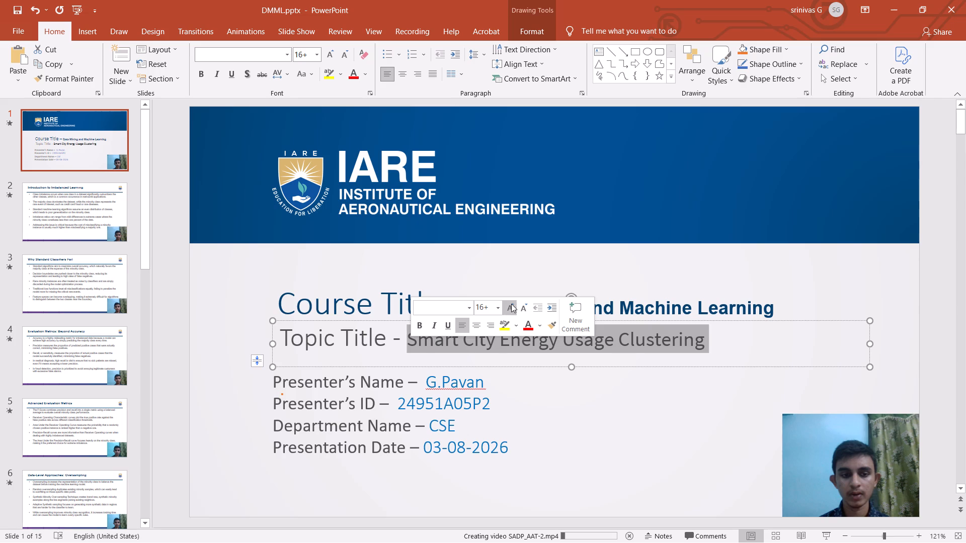
pyautogui.click(525, 309)
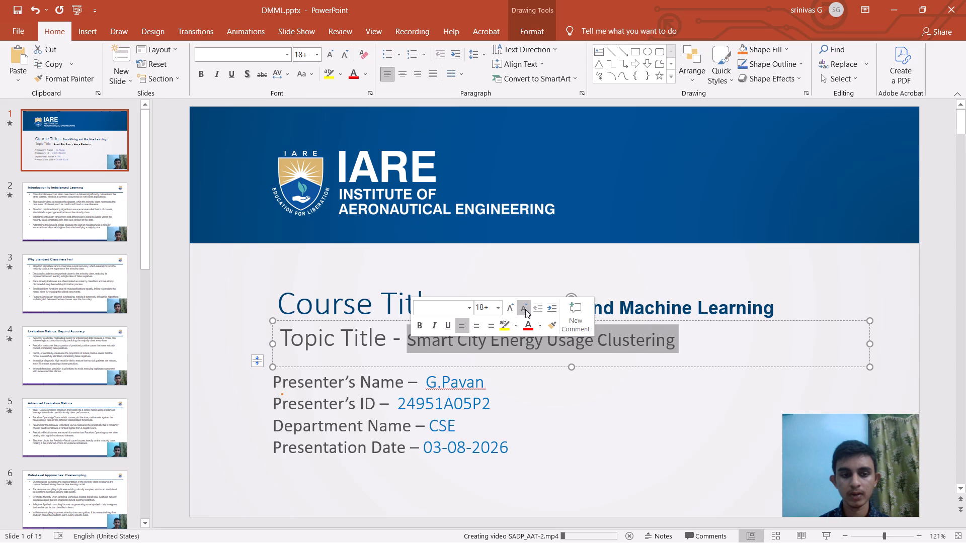
# Change the presentation date on the DMML title slide to 28-10-2026.
pyautogui.click(524, 428)
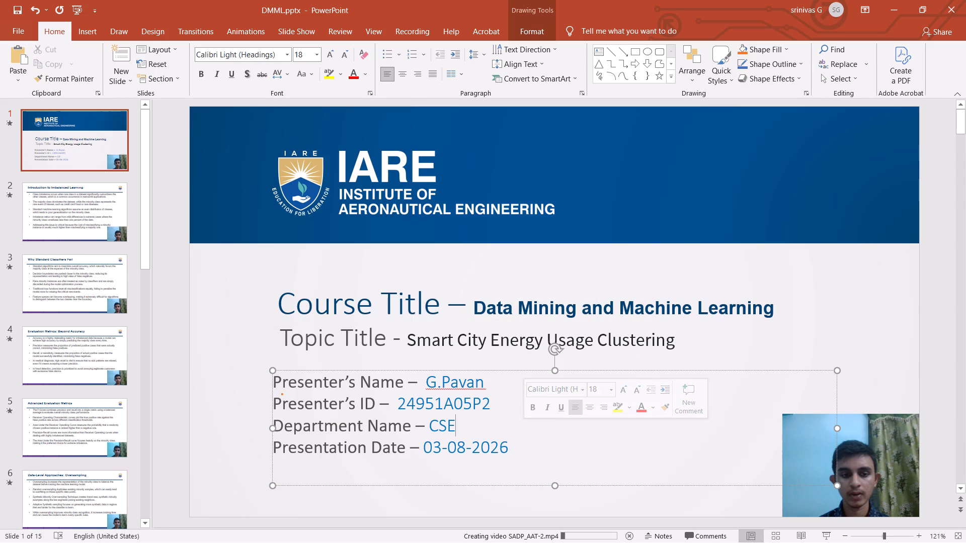
pyautogui.click(445, 442)
pyautogui.press('Left')
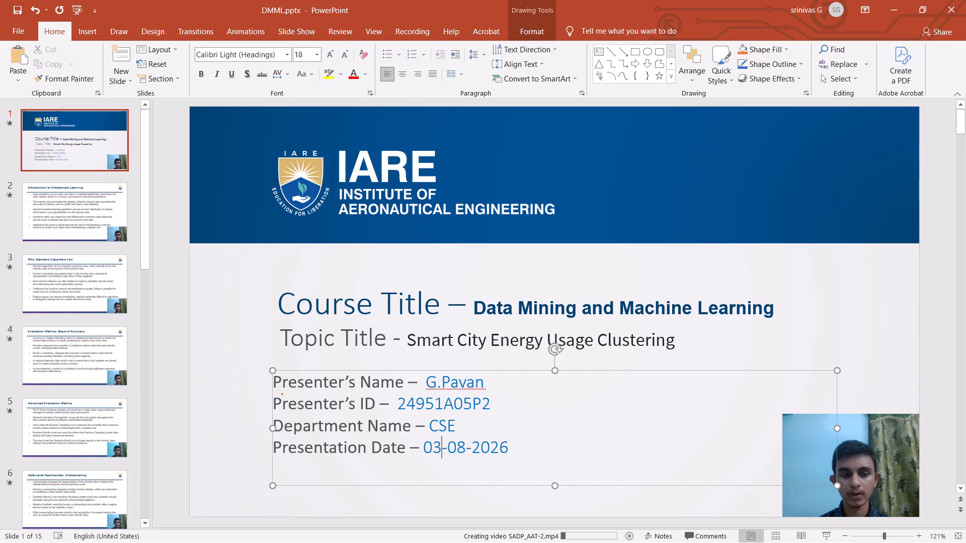
pyautogui.press('BackSpace')
pyautogui.press('BackSpace')
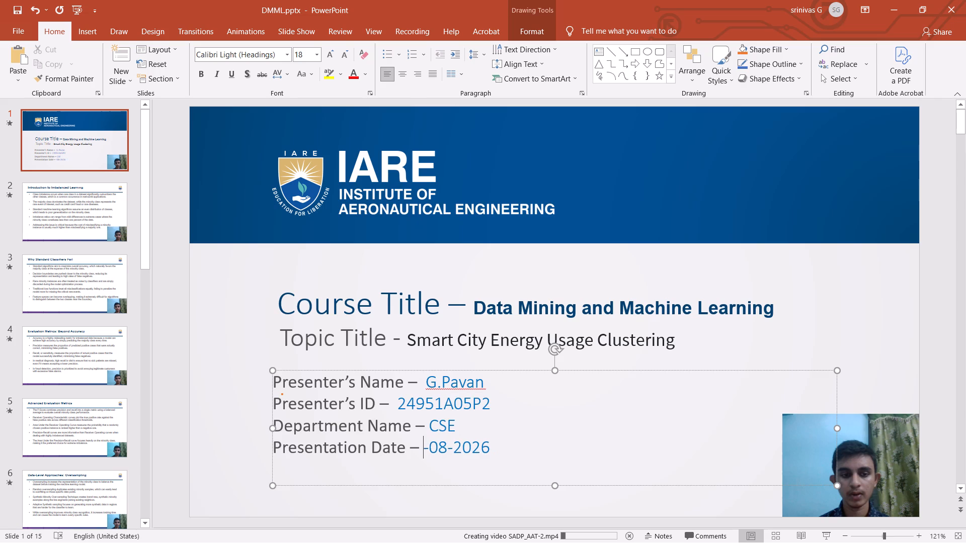
pyautogui.write('28')
pyautogui.press('Right')
pyautogui.press('Right')
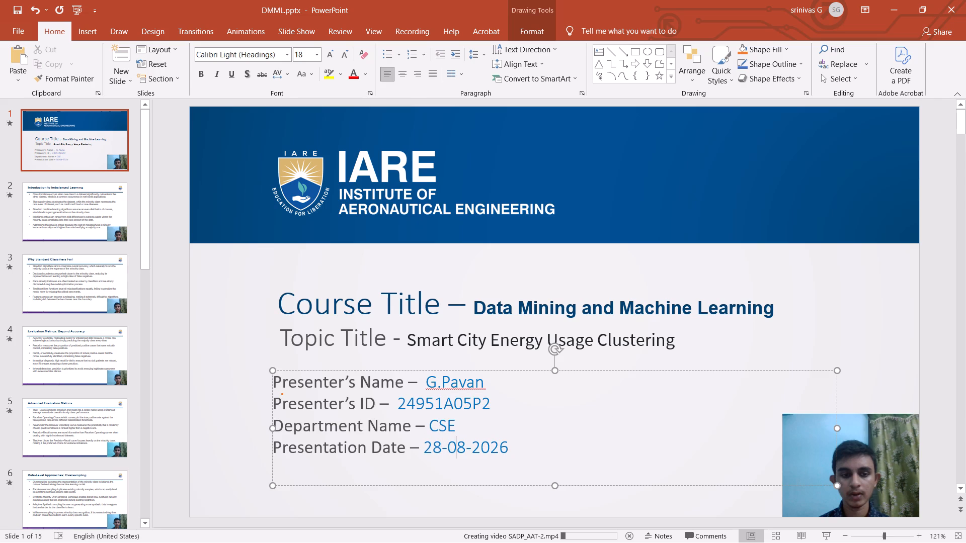
pyautogui.press('Right')
pyautogui.press('BackSpace')
pyautogui.press('Left')
pyautogui.press('1')
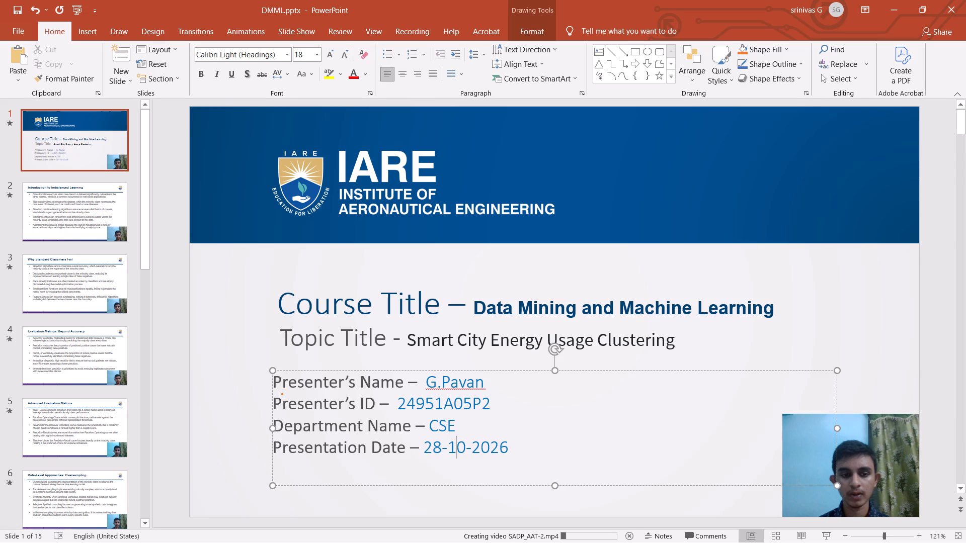
# Switch to the AAT-II page in Chrome, get the question for ACSD21, Artificial Intelligence, and copy its topic "Transfer Learning".
pyautogui.hotkey('alt', 'Tab')
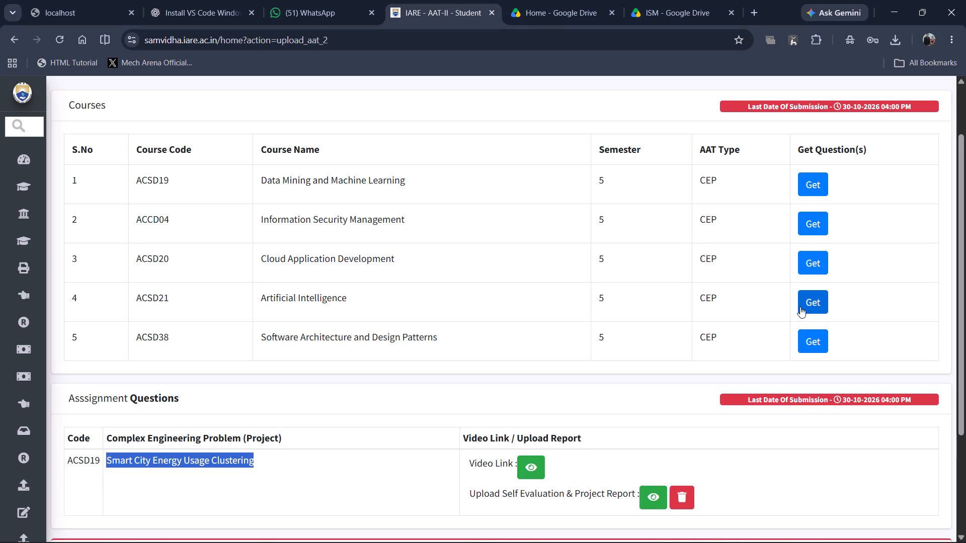
pyautogui.click(803, 307)
pyautogui.click(488, 396)
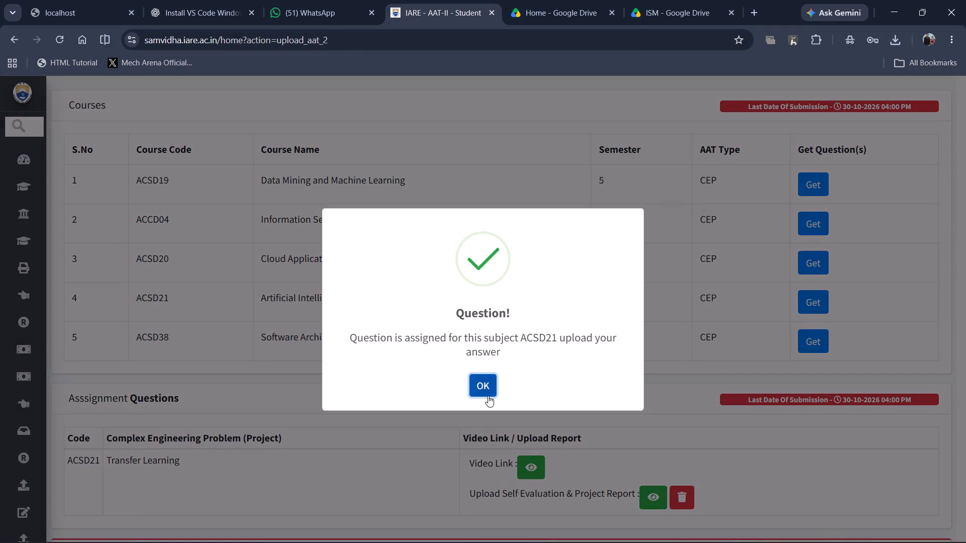
pyautogui.moveTo(183, 469); pyautogui.dragTo(117, 468)
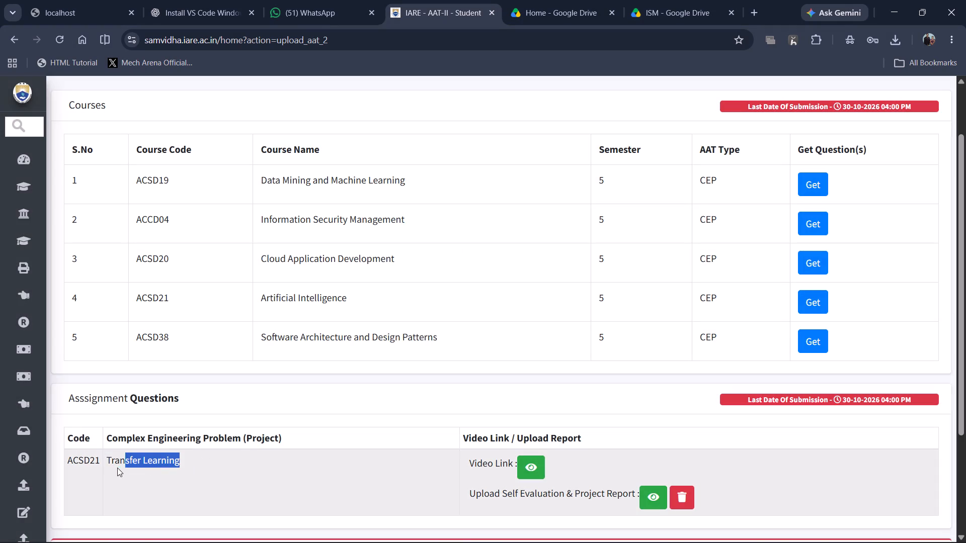
pyautogui.moveTo(117, 468); pyautogui.dragTo(106, 467)
pyautogui.hotkey('ctrl', 'c')
# Return to PowerPoint and open the AI.pptx presentation from the full list of recent presentations.
pyautogui.hotkey('alt', 'Tab')
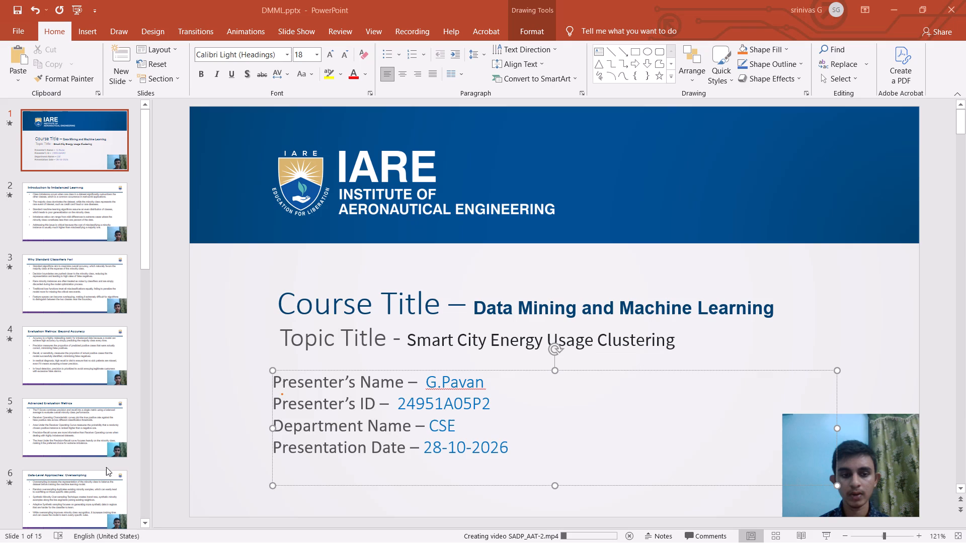
pyautogui.click(20, 38)
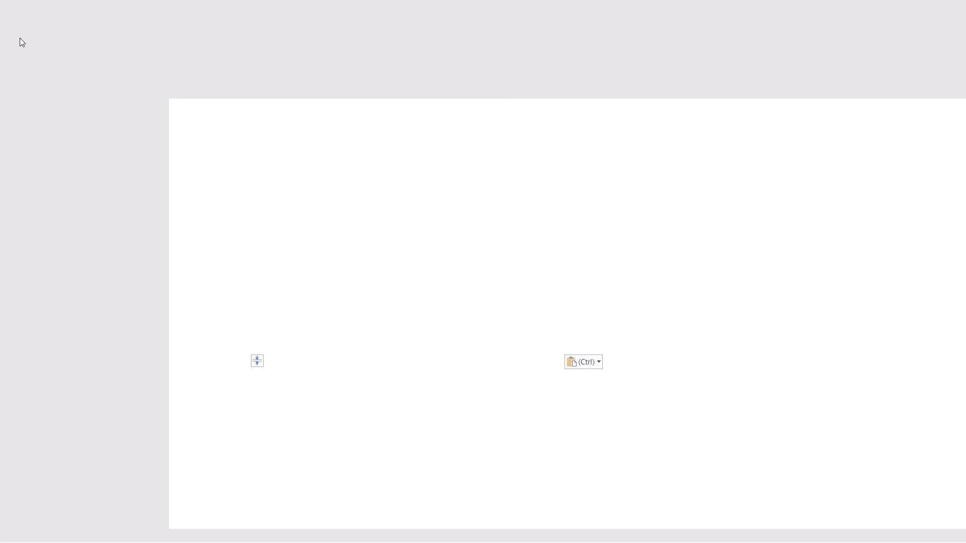
pyautogui.scroll(-15, 419, 272)
pyautogui.scroll(1, 419, 272)
pyautogui.scroll(-19, 419, 272)
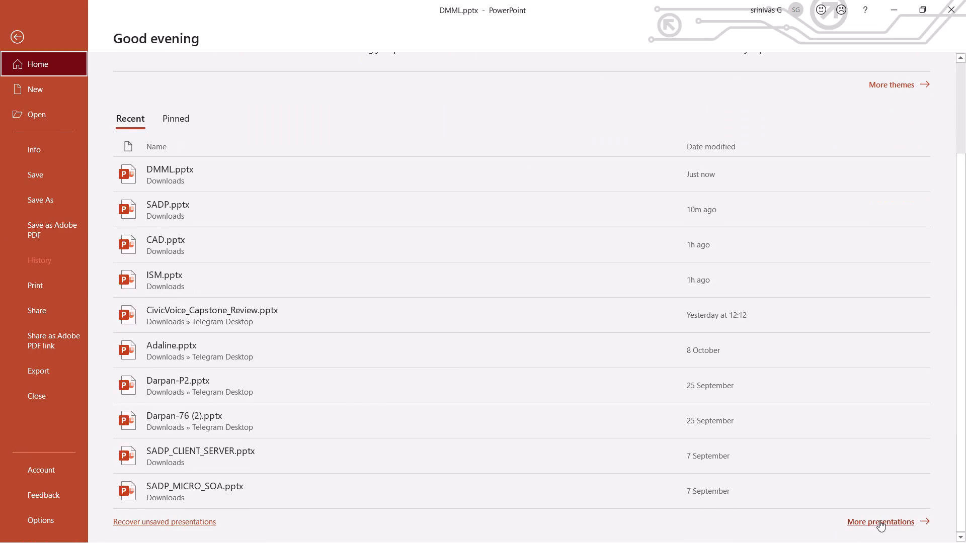
pyautogui.click(879, 520)
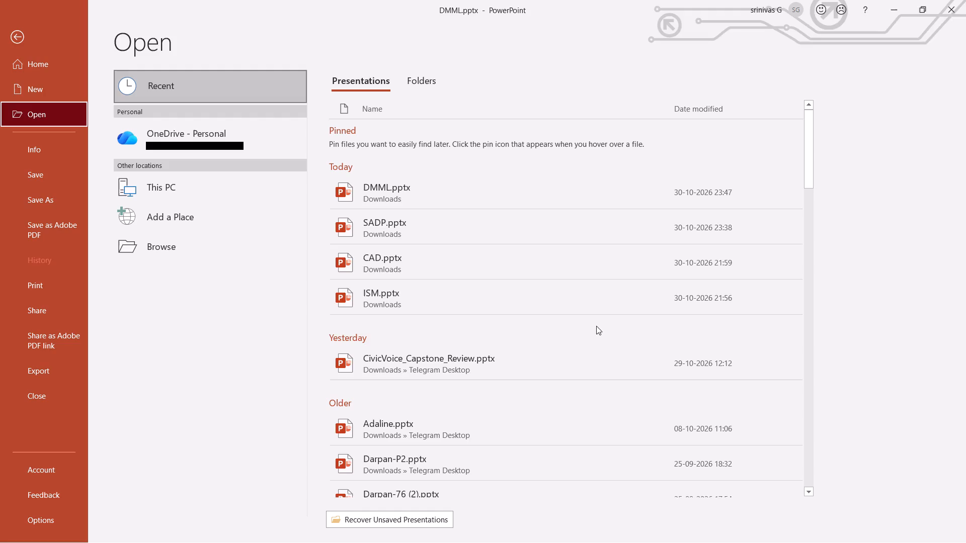
pyautogui.scroll(-6, 414, 374)
pyautogui.scroll(1, 414, 374)
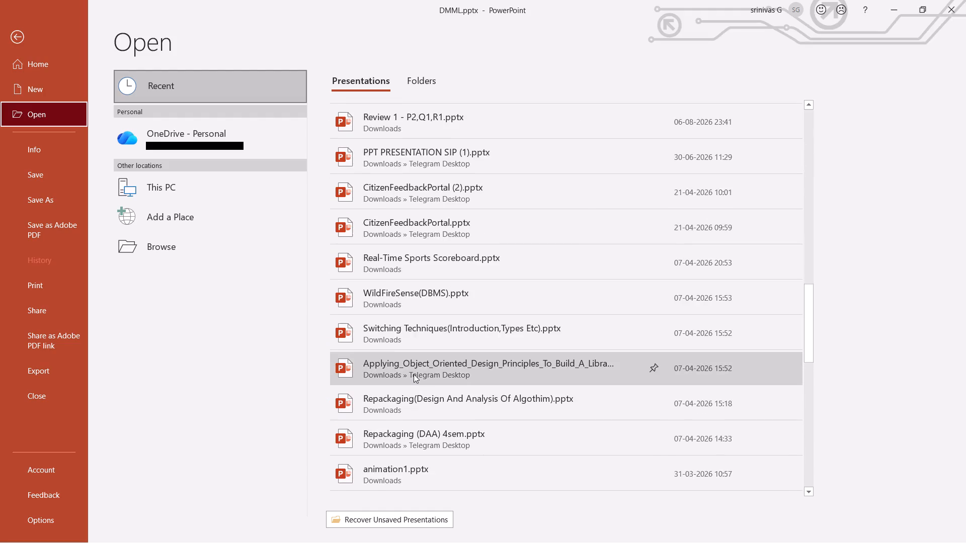
pyautogui.scroll(1, 414, 374)
pyautogui.scroll(2, 447, 216)
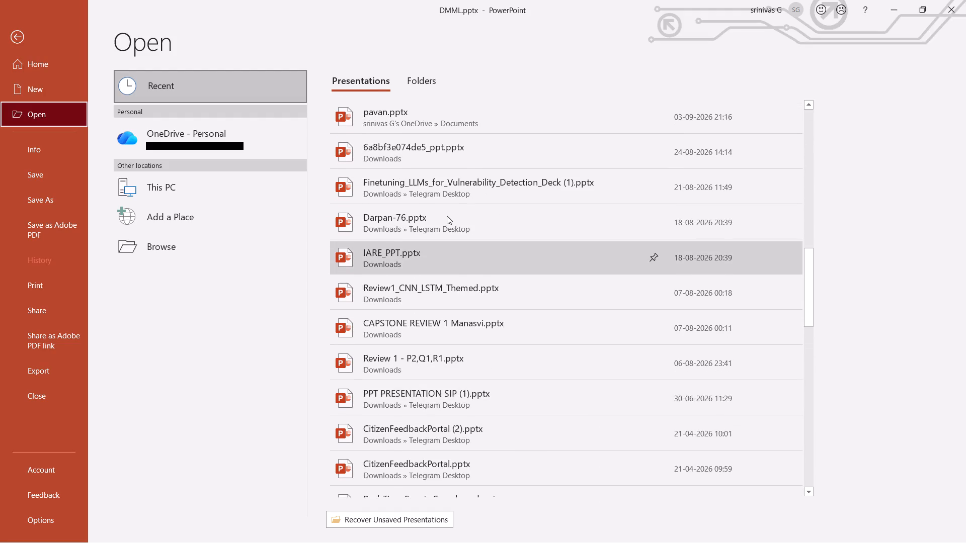
pyautogui.doubleClick(456, 170)
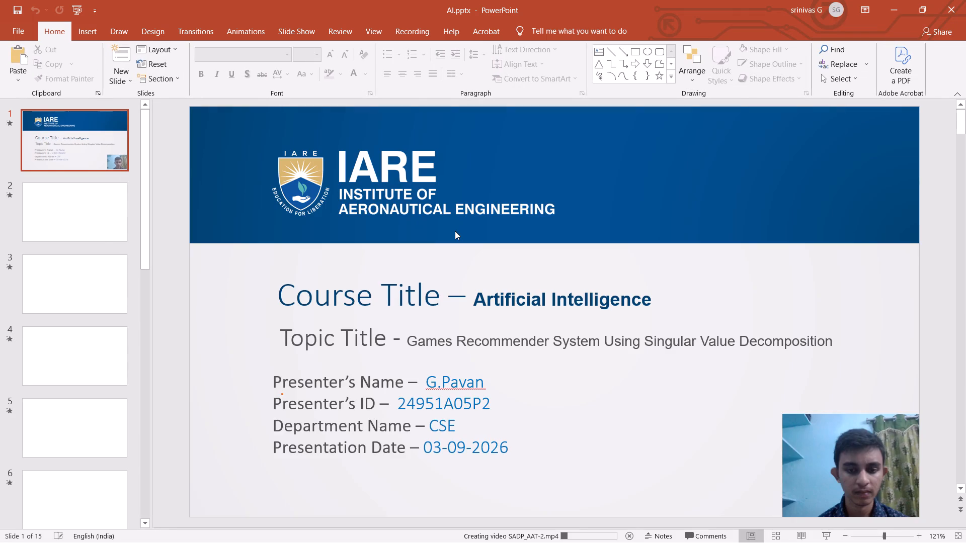
# Replace the topic title on slide 1 of AI.pptx with the copied "Transfer Learning" and enlarge it to 20 pt.
pyautogui.moveTo(409, 340); pyautogui.dragTo(670, 358)
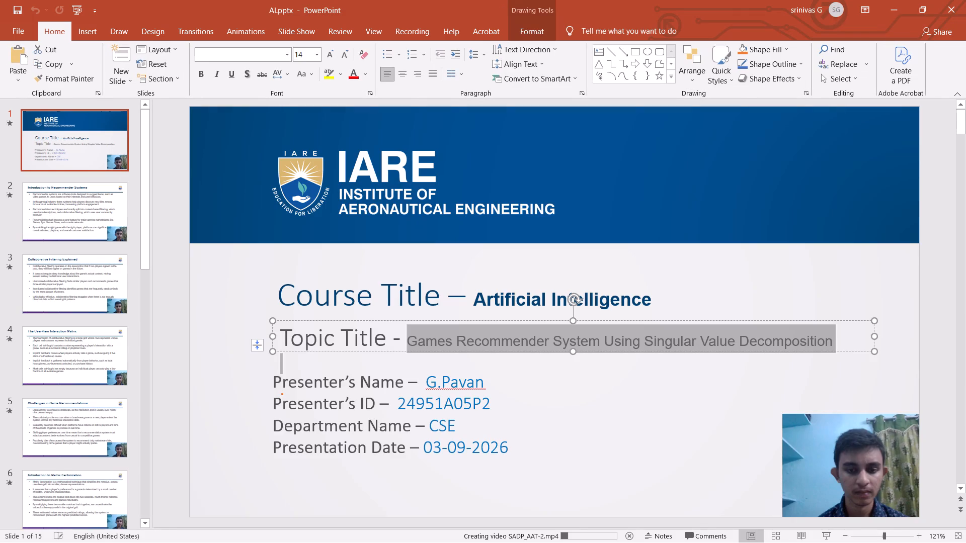
pyautogui.moveTo(670, 358); pyautogui.dragTo(676, 357)
pyautogui.hotkey('ctrl', 'v')
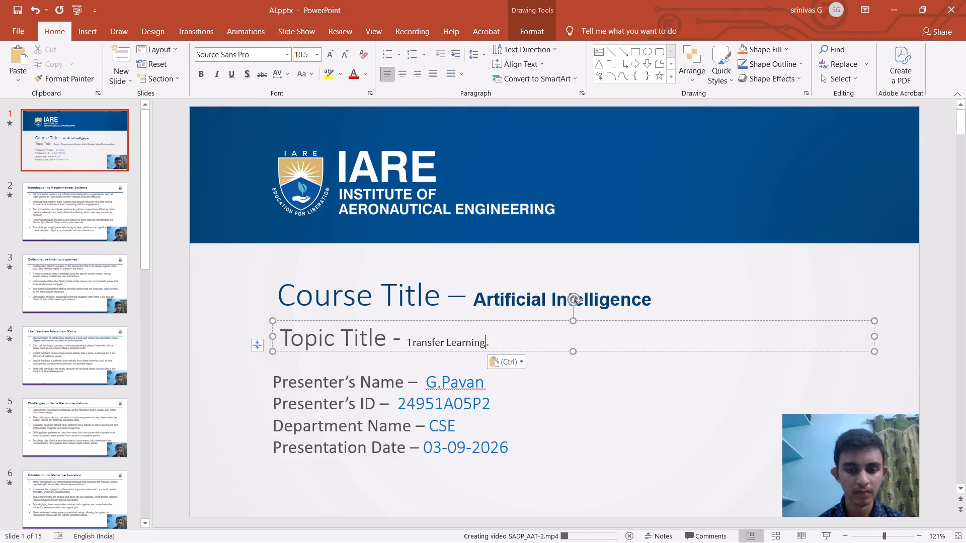
pyautogui.moveTo(485, 341); pyautogui.dragTo(458, 341)
pyautogui.moveTo(458, 341); pyautogui.dragTo(411, 342)
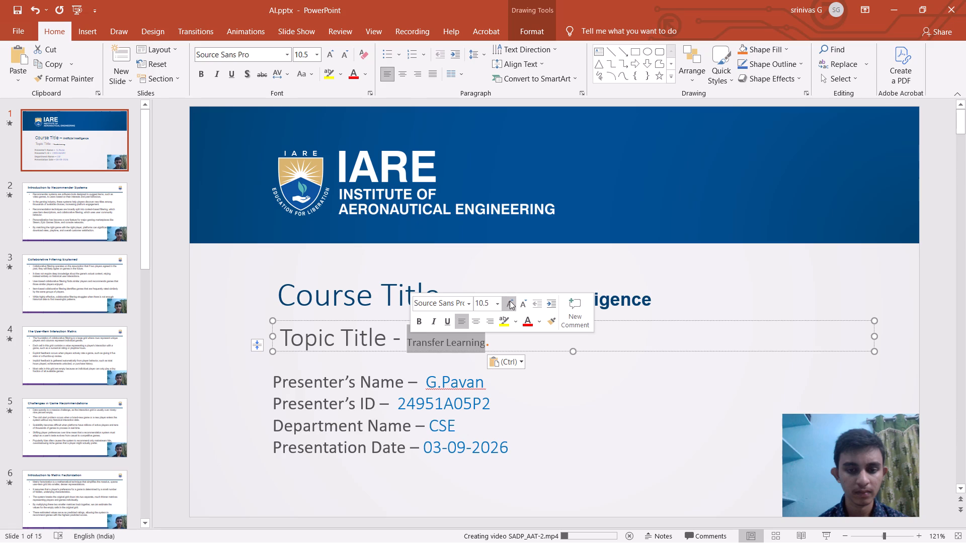
pyautogui.tripleClick(510, 301)
pyautogui.doubleClick(510, 301)
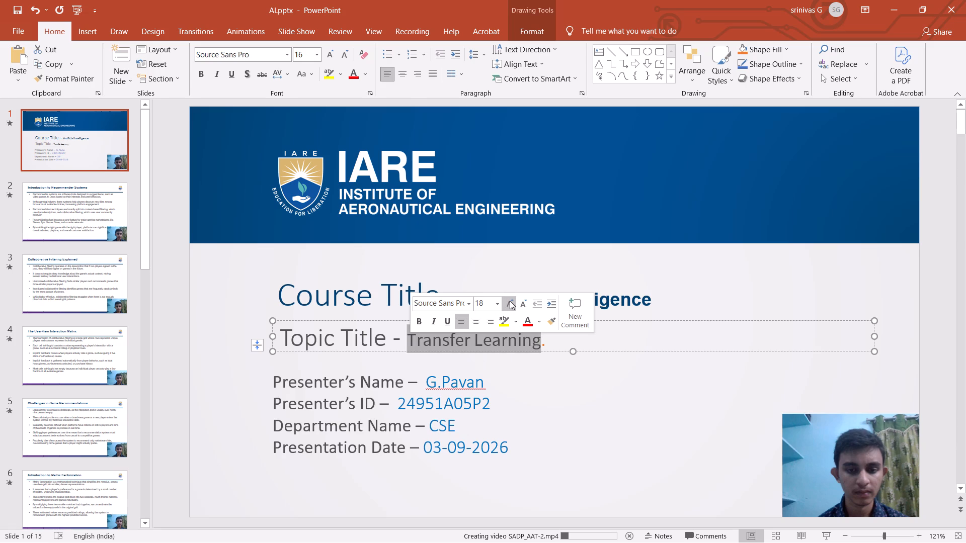
pyautogui.click(510, 301)
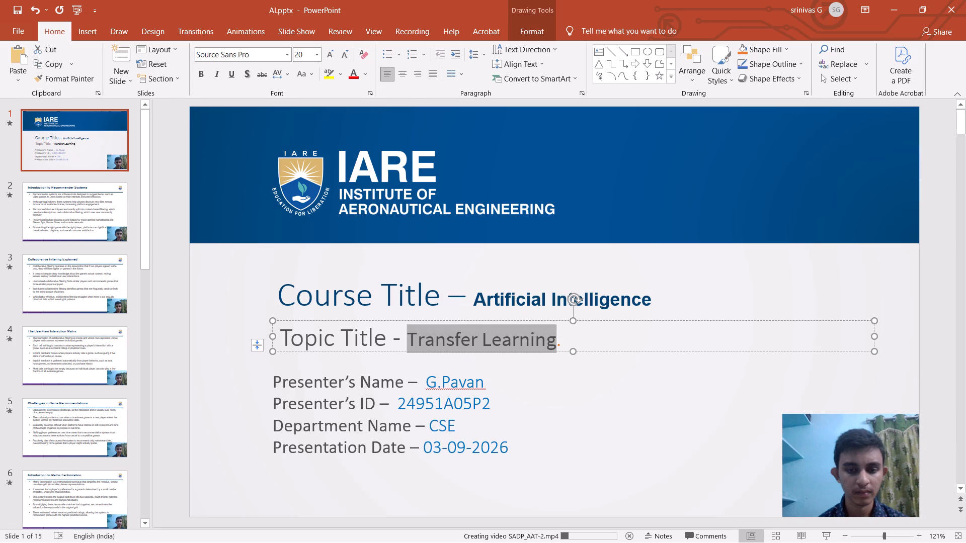
# Change the presentation date on the Artificial Intelligence title slide to 28-10-2026.
pyautogui.click(440, 442)
pyautogui.press('BackSpace')
pyautogui.press('BackSpace')
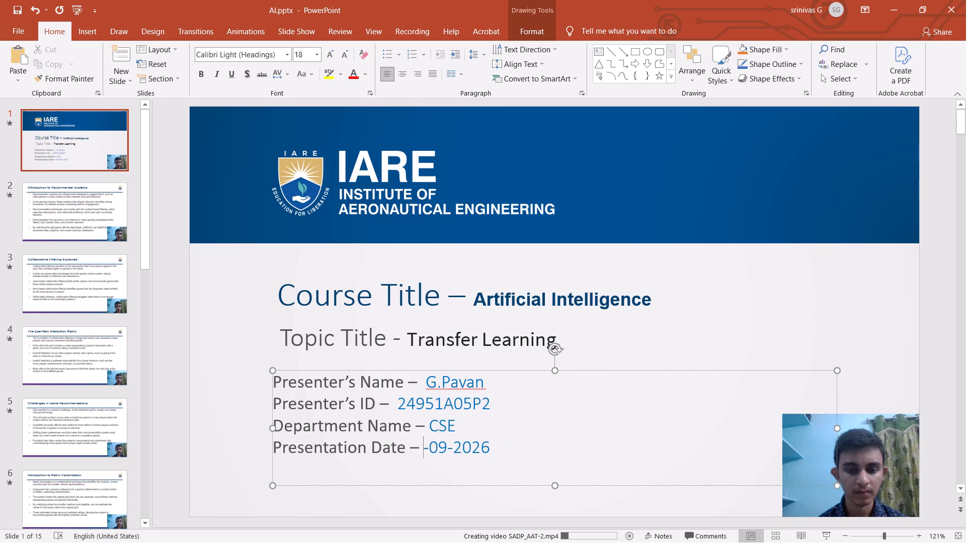
pyautogui.write('28')
pyautogui.press('Right')
pyautogui.press('Right')
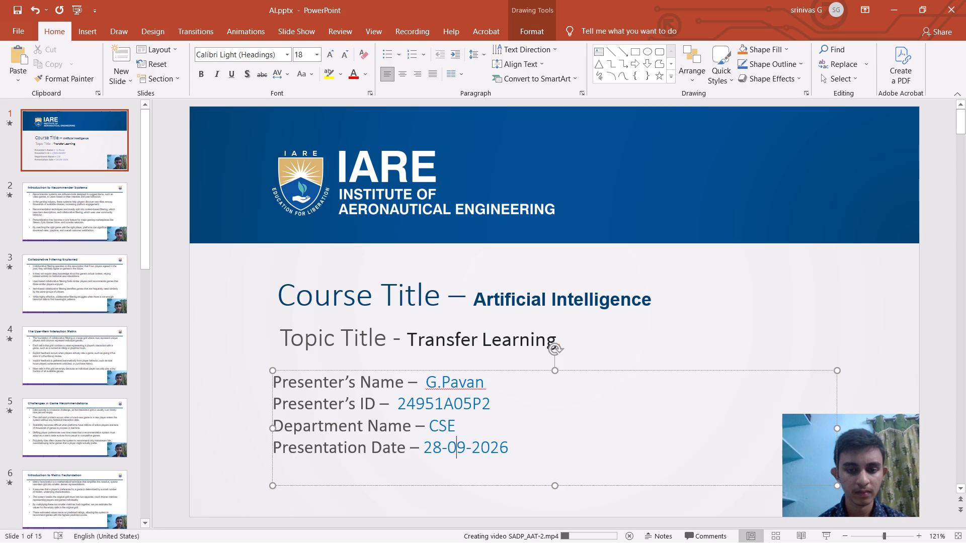
pyautogui.press('Right')
pyautogui.press('BackSpace')
pyautogui.press('Left')
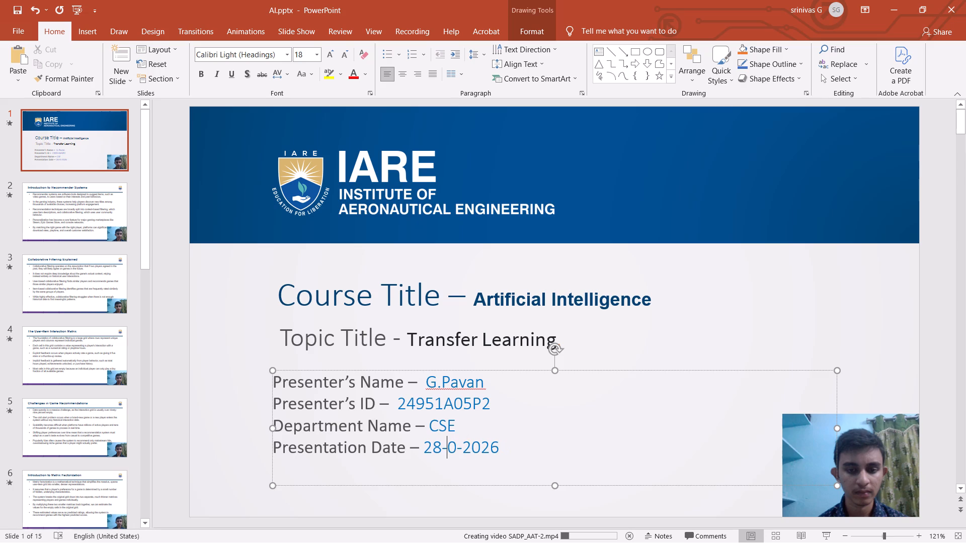
pyautogui.press('1')
# Switch back to DMML.pptx and delete the old webcam narration video from slide 1.
pyautogui.hotkey('alt', 'Tab')
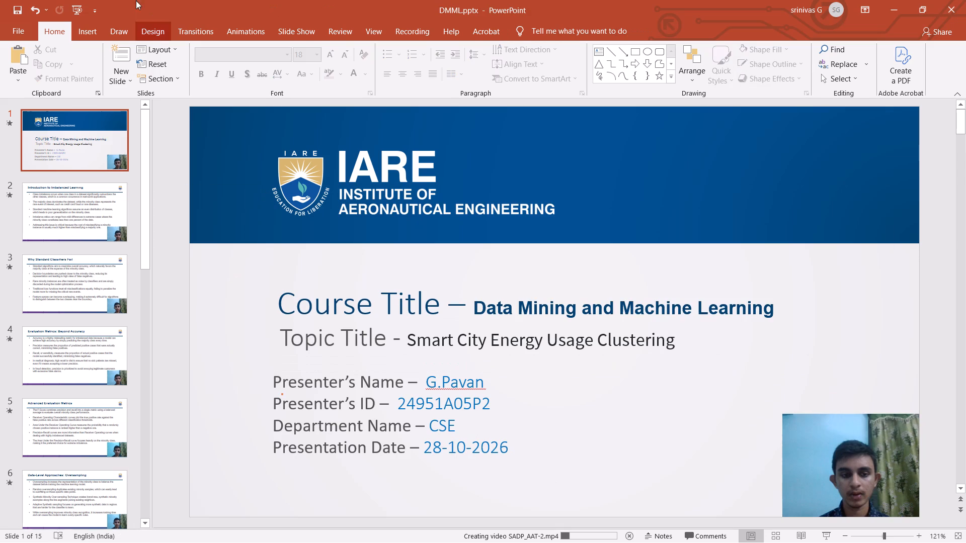
pyautogui.click(839, 463)
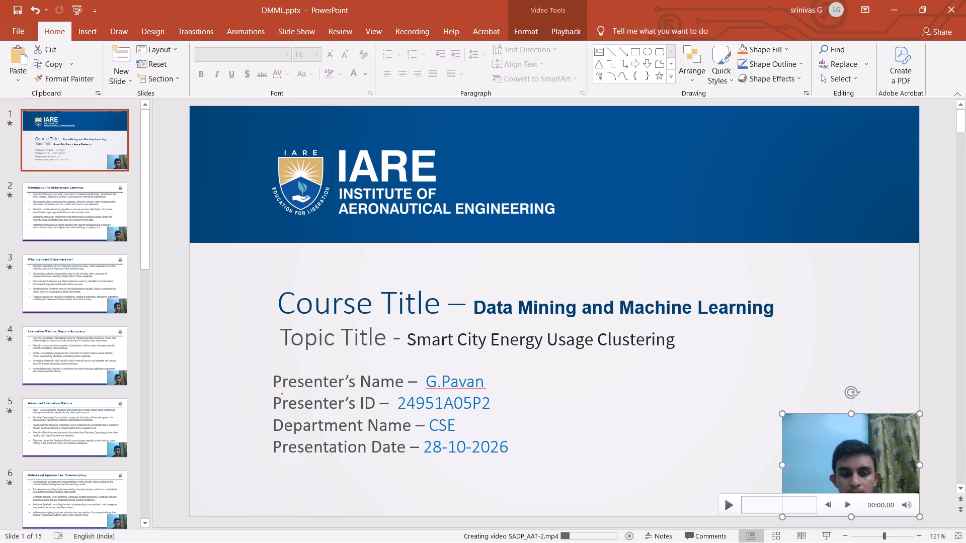
pyautogui.press('Delete')
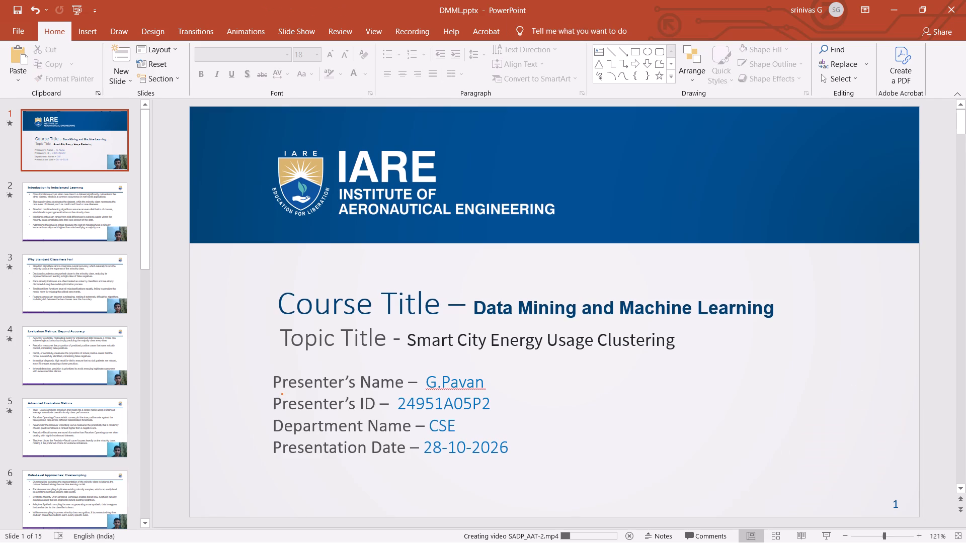
# Switch to AI.pptx and delete the old webcam narration video from slide 1.
pyautogui.click(415, 34)
pyautogui.hotkey('alt', 'Tab')
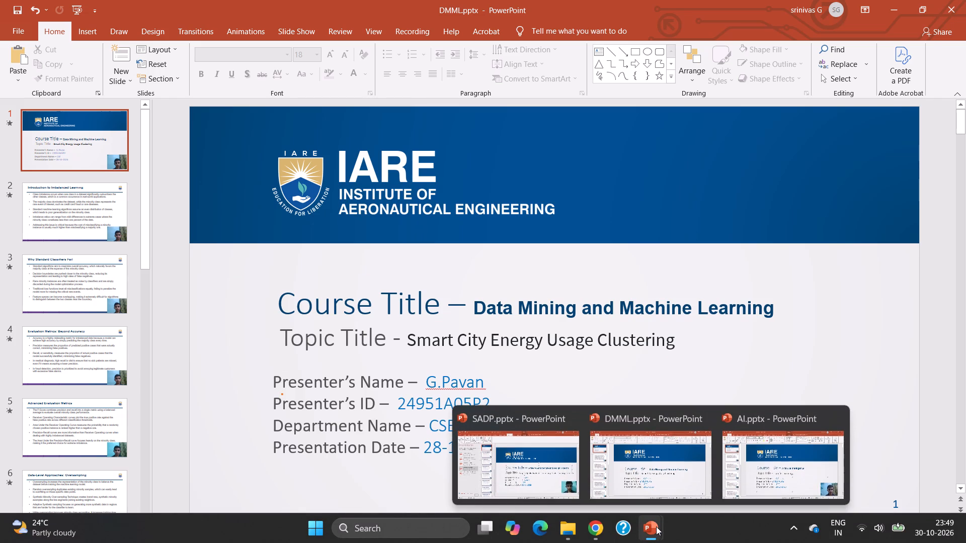
pyautogui.click(783, 454)
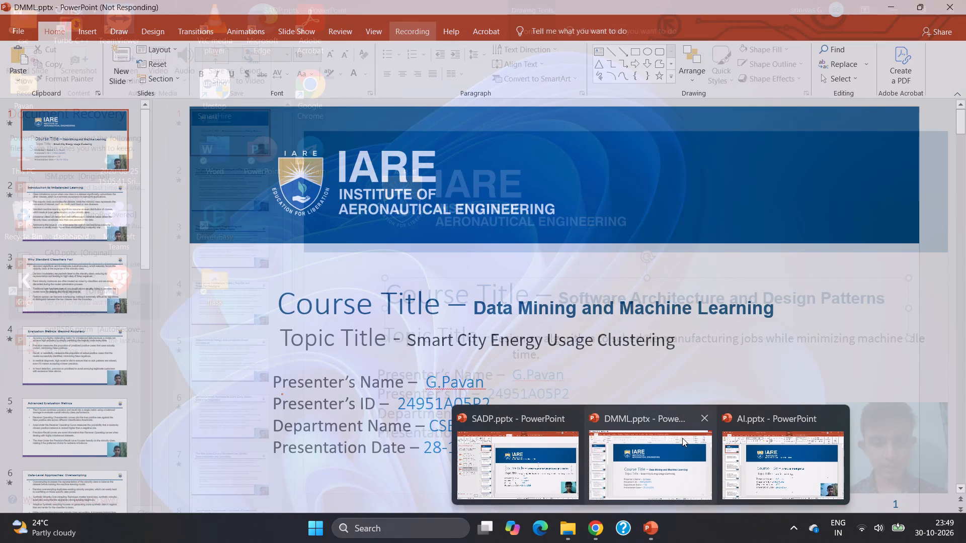
pyautogui.click(761, 442)
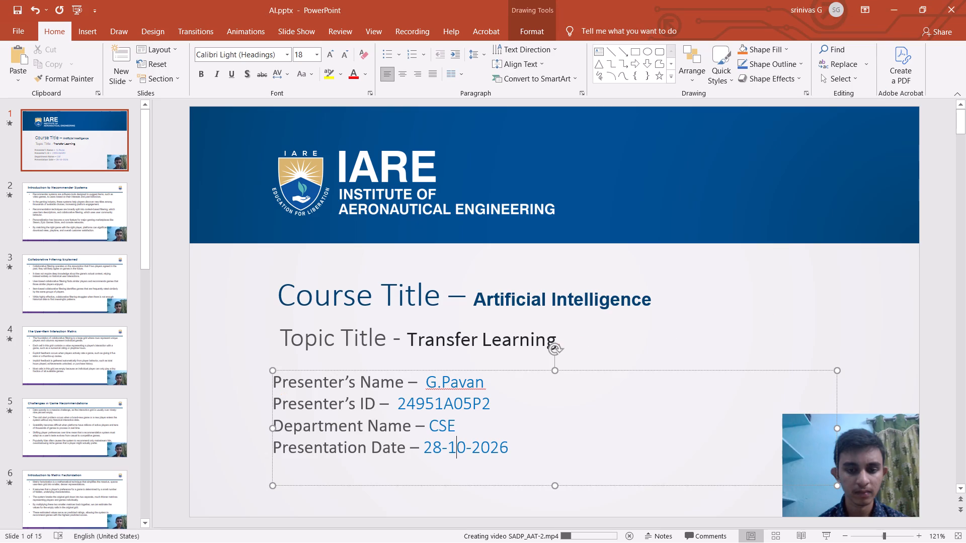
pyautogui.click(886, 458)
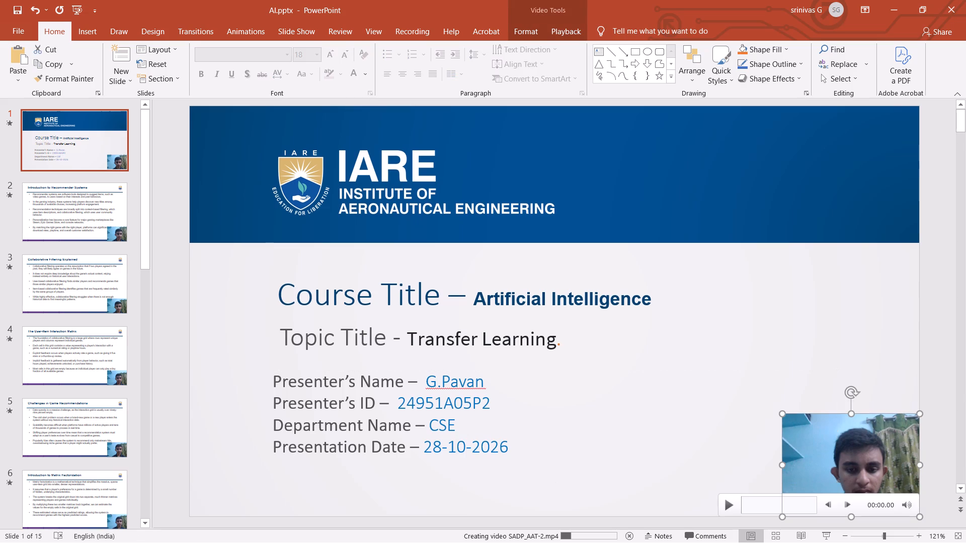
pyautogui.press('Delete')
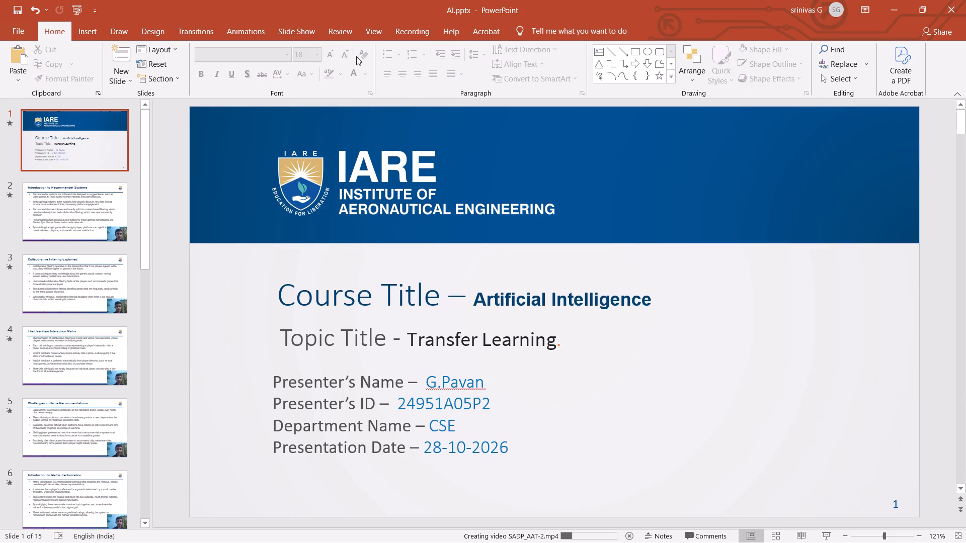
# Open the slide show recorder from the current slide in AI.pptx and clear the existing recordings on slide 1 only.
pyautogui.click(397, 34)
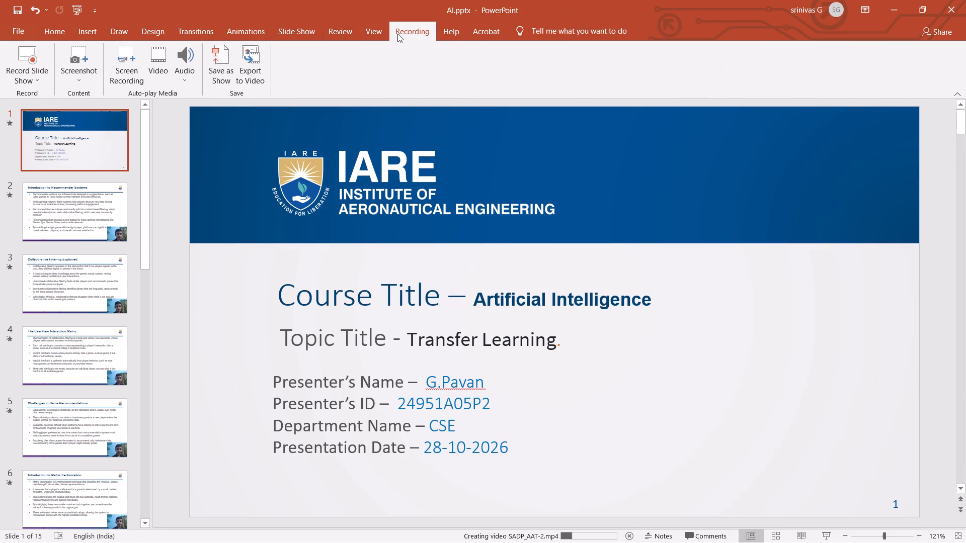
pyautogui.click(27, 78)
pyautogui.click(40, 93)
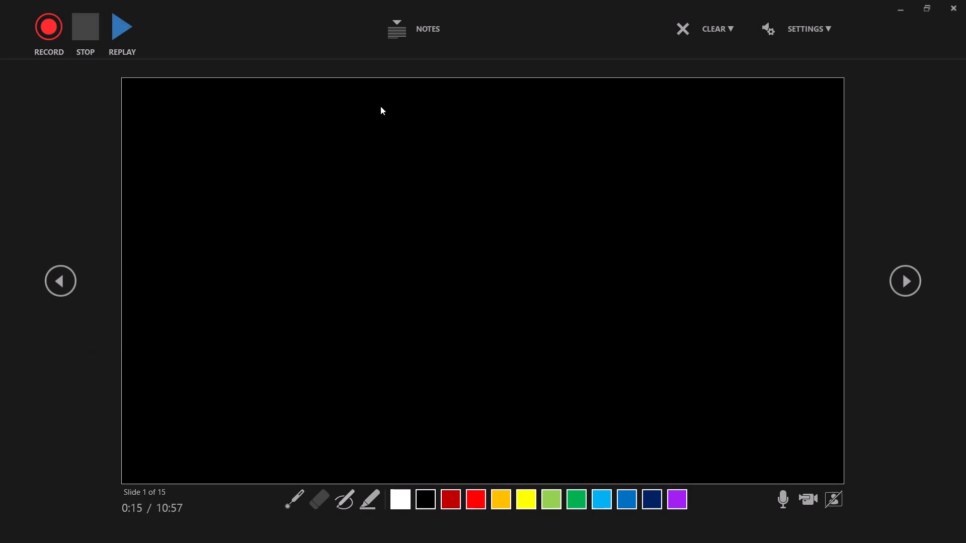
pyautogui.click(711, 28)
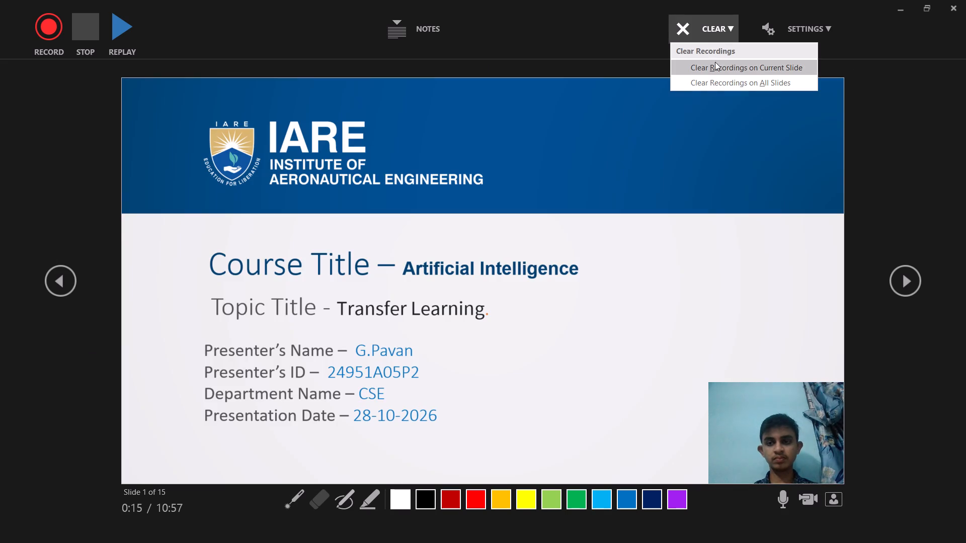
pyautogui.click(714, 63)
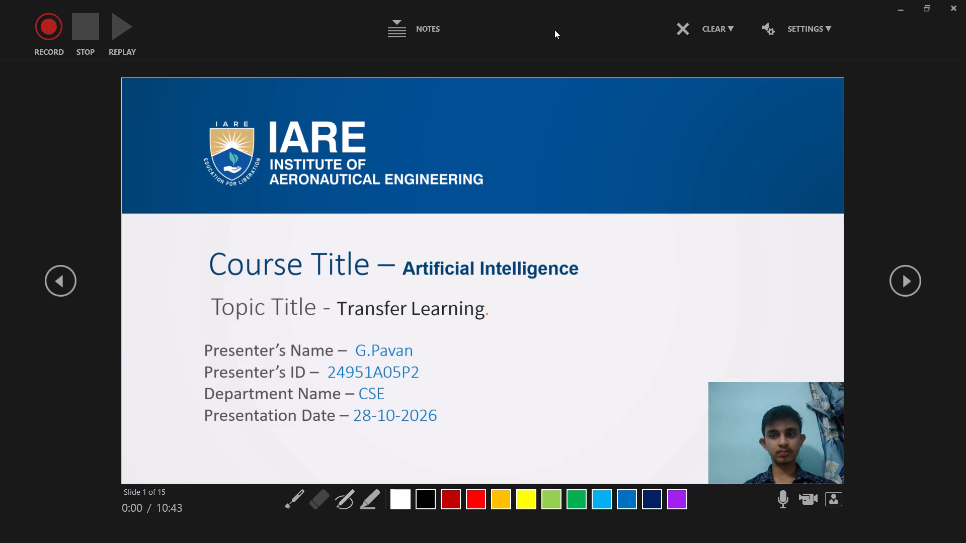
pyautogui.click(727, 26)
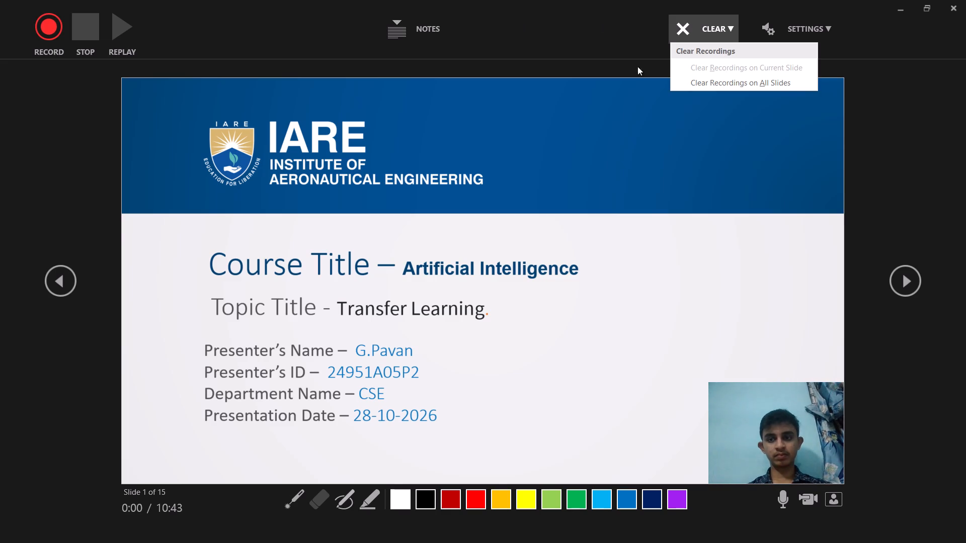
pyautogui.click(574, 89)
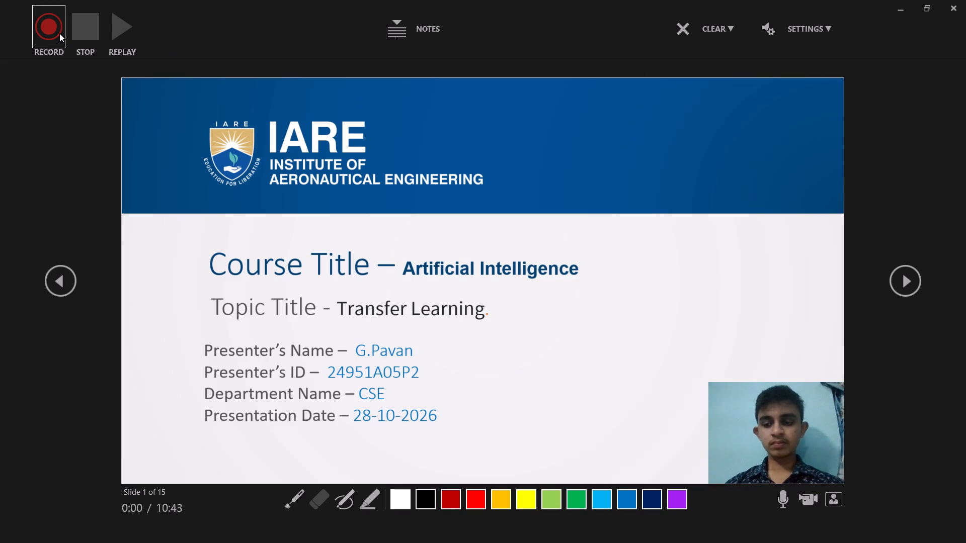
# Record a new webcam narration of about 12 seconds for the Artificial Intelligence title slide and close the recorder.
pyautogui.click(59, 33)
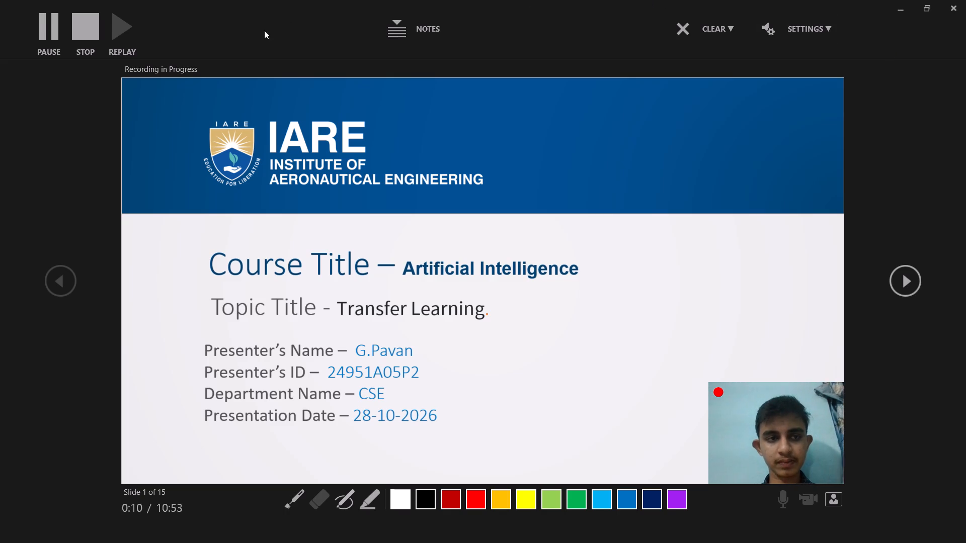
pyautogui.click(42, 27)
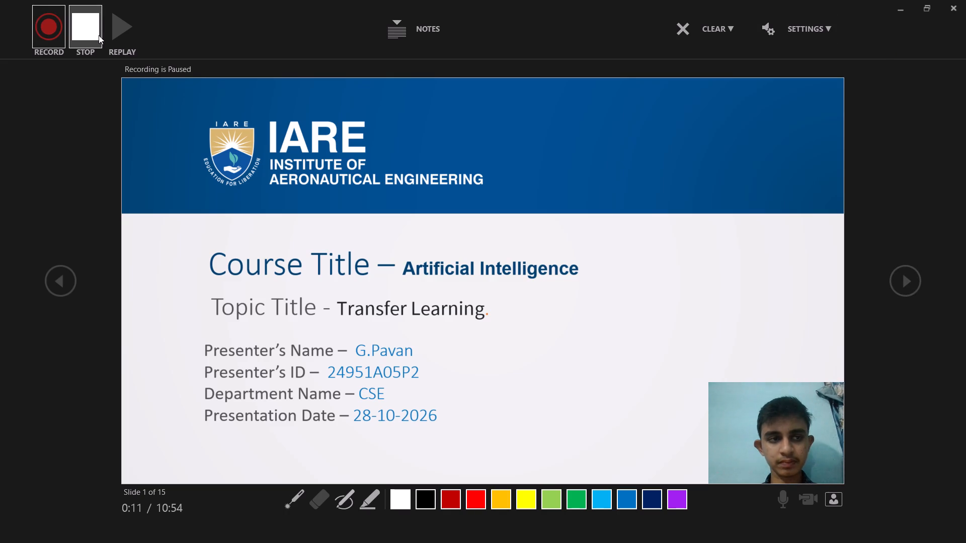
pyautogui.click(99, 35)
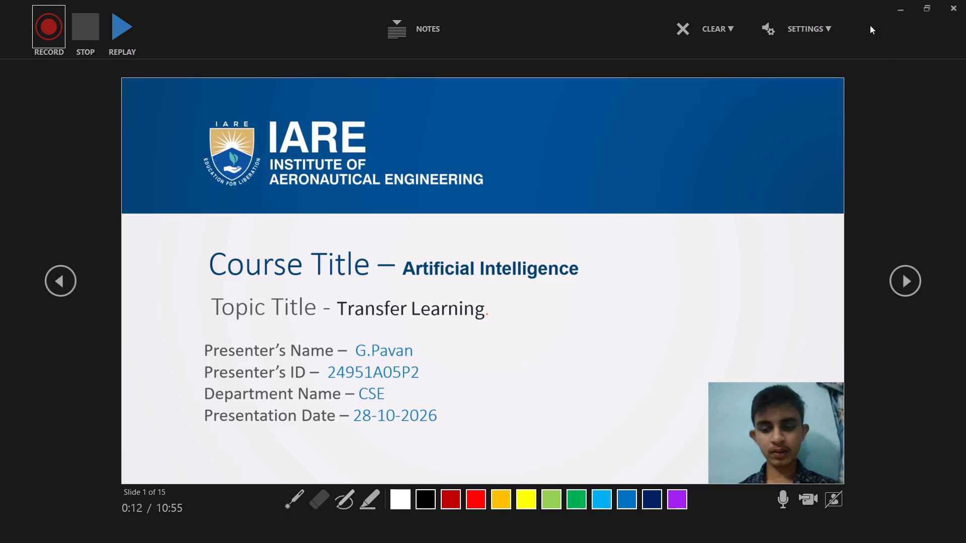
pyautogui.click(952, 9)
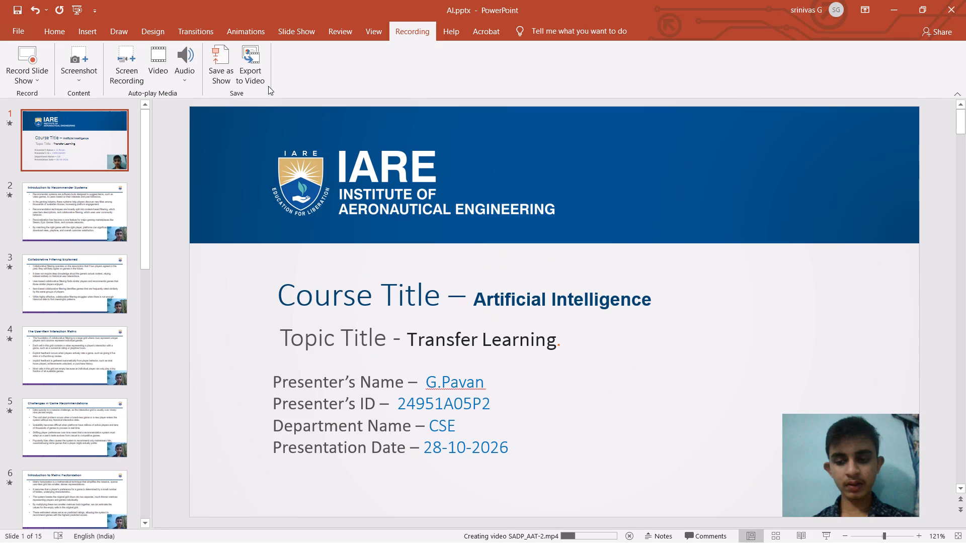
# Switch to DMML.pptx, open the slide show recorder from the current slide, and clear the recordings on slide 1.
pyautogui.hotkey('alt', 'Tab')
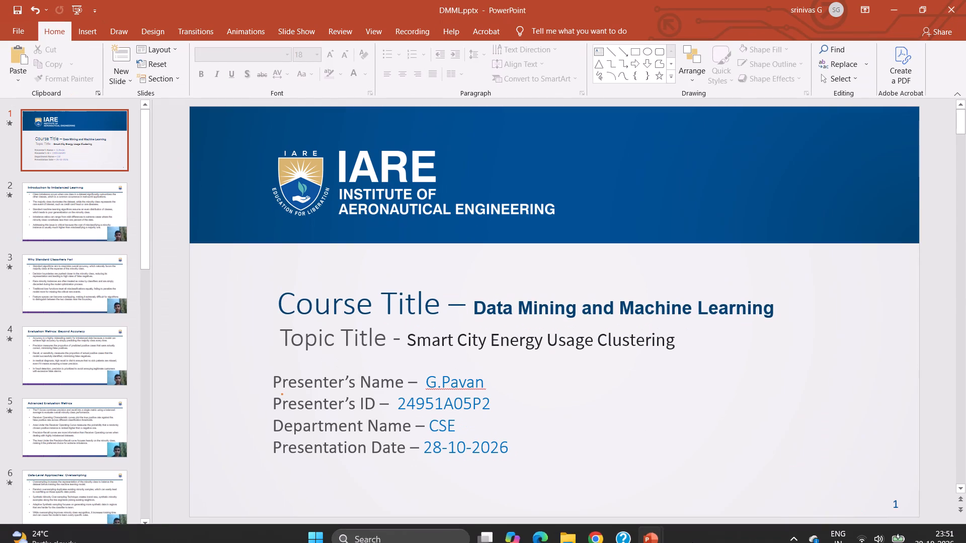
pyautogui.click(412, 33)
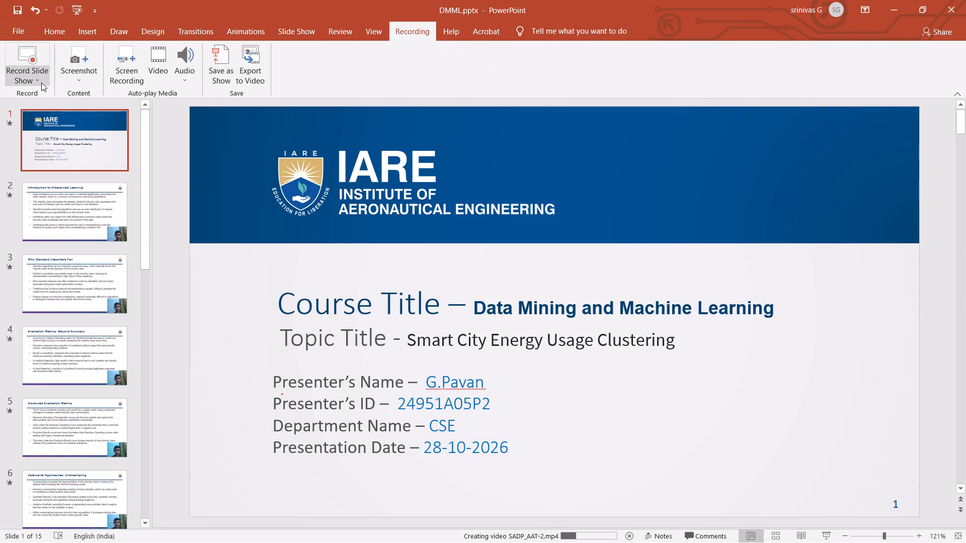
pyautogui.click(41, 82)
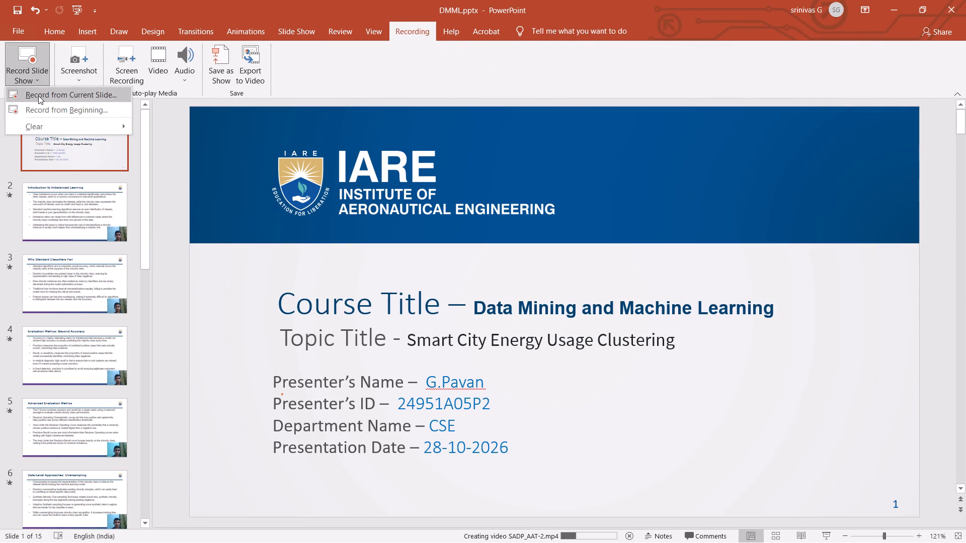
pyautogui.click(38, 96)
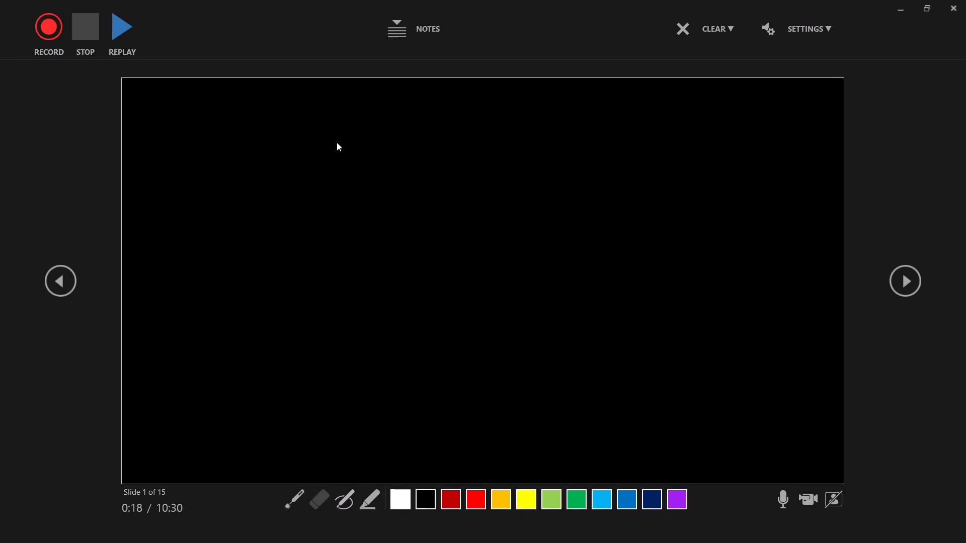
pyautogui.click(710, 24)
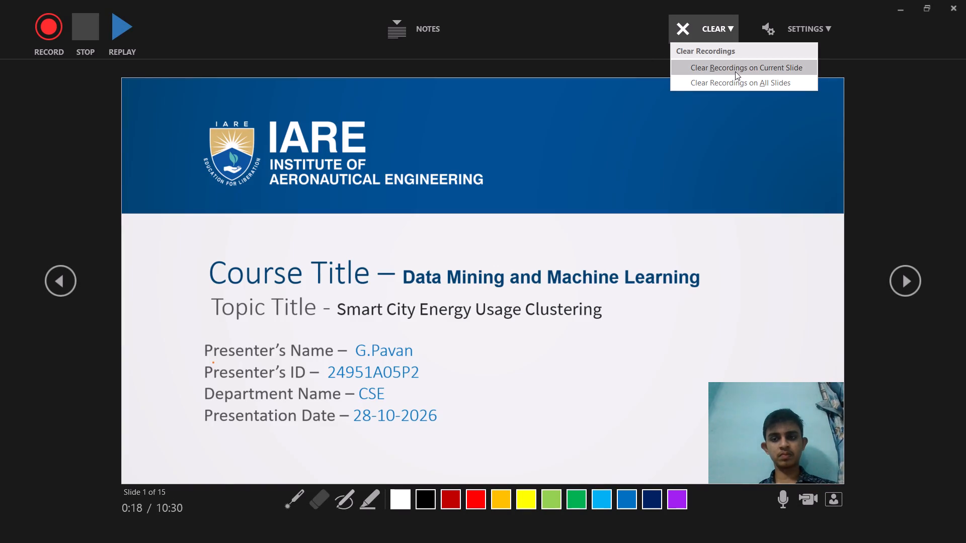
pyautogui.click(735, 71)
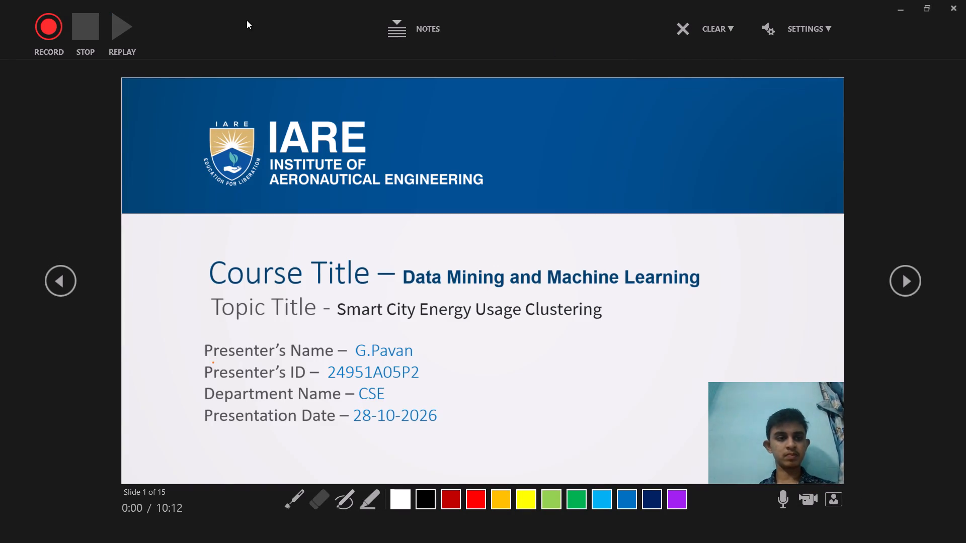
# Record a new webcam narration of about 13 seconds for the Data Mining and Machine Learning title slide and close the recorder.
pyautogui.click(45, 38)
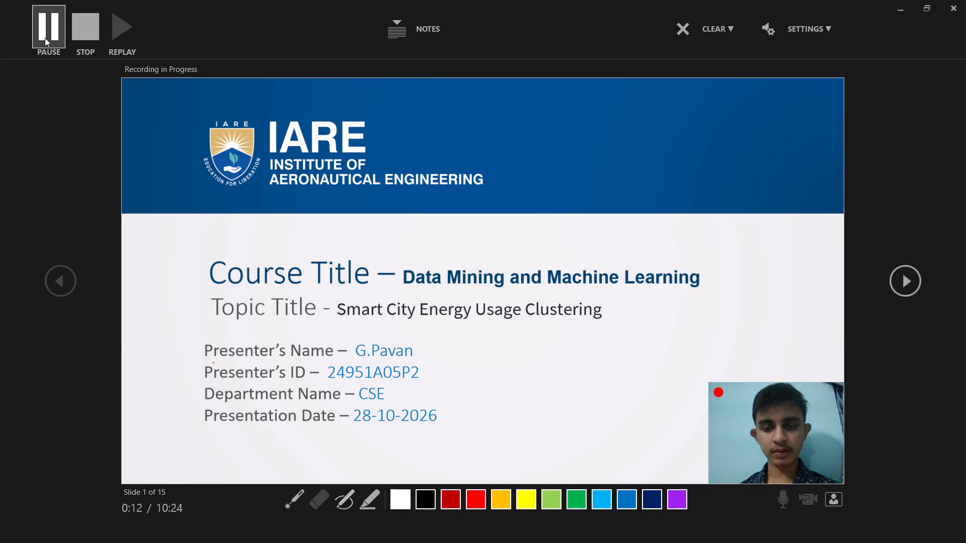
pyautogui.click(45, 38)
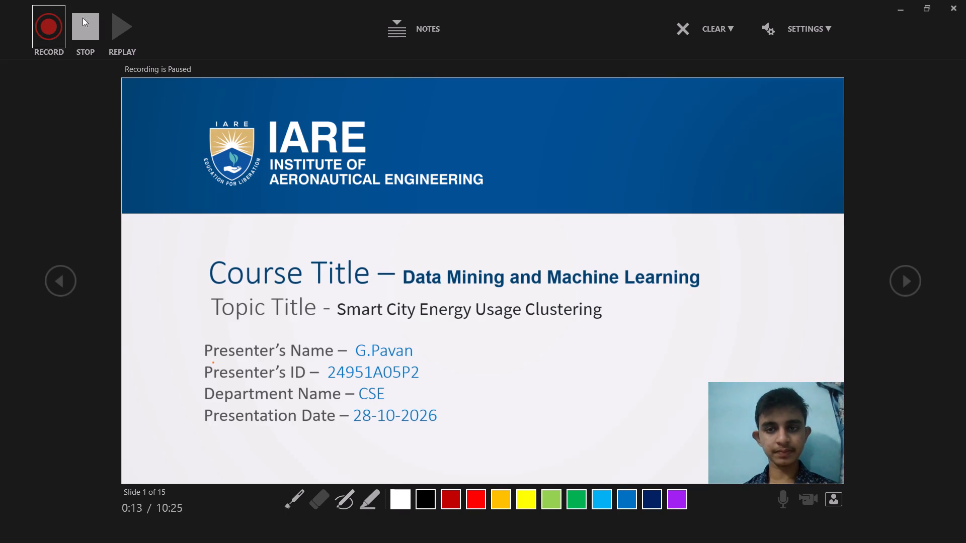
pyautogui.click(96, 26)
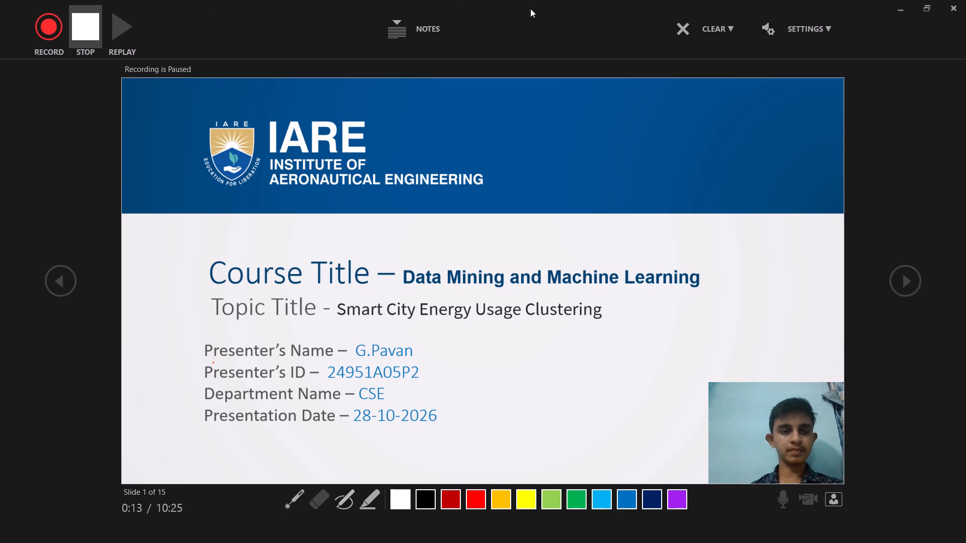
pyautogui.click(951, 6)
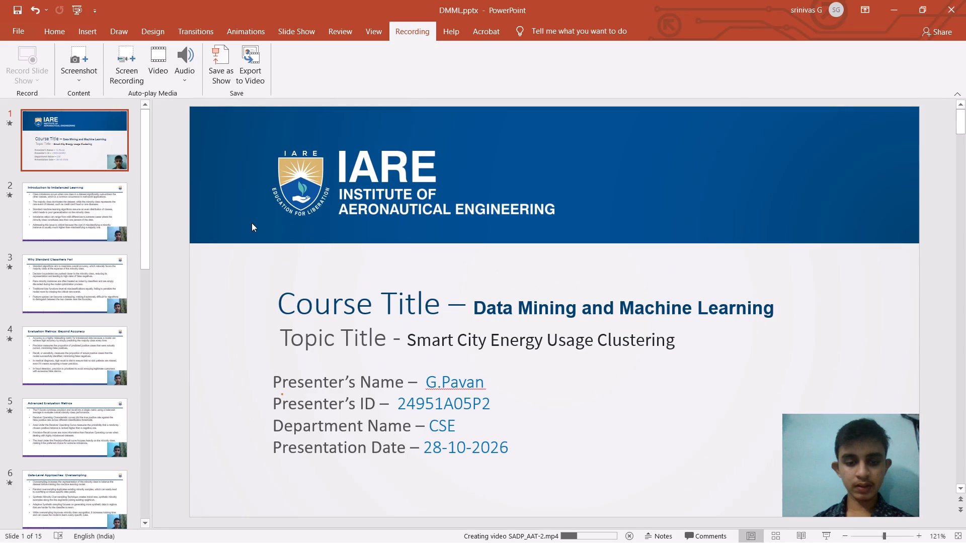
# Export DMML.pptx as a Full HD (1080p) MPEG-4 video named DMML_AAT-2.mp4 in the Downloads folder.
pyautogui.click(253, 59)
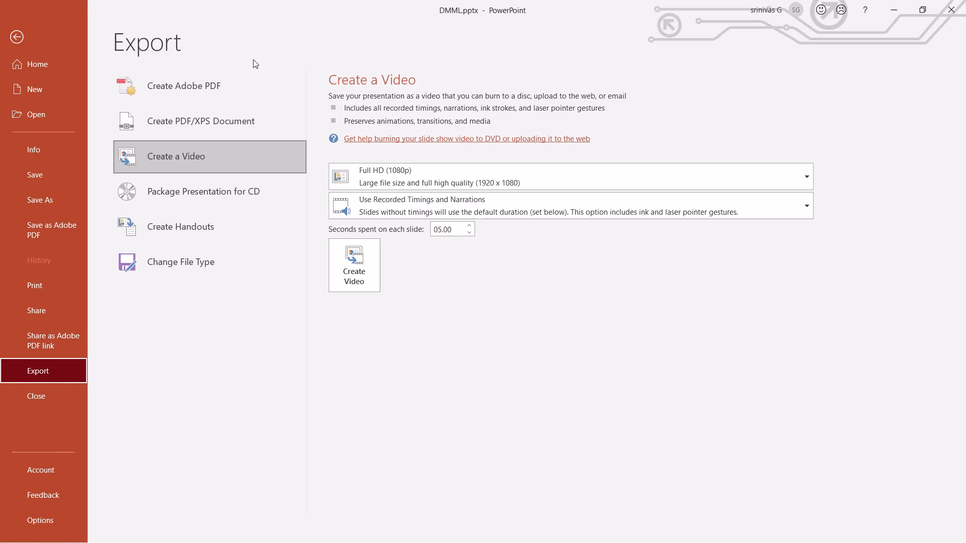
pyautogui.click(355, 259)
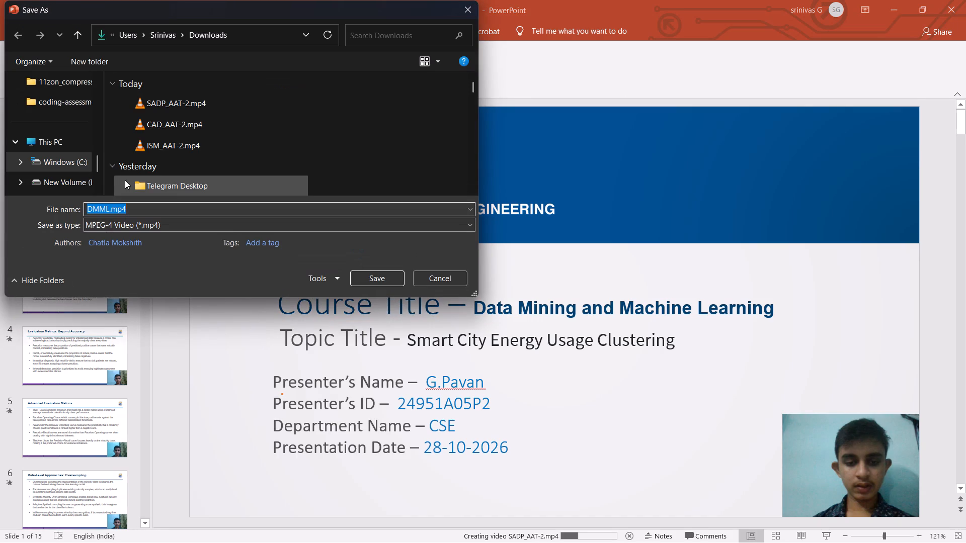
pyautogui.click(109, 208)
pyautogui.write('_AAT-2')
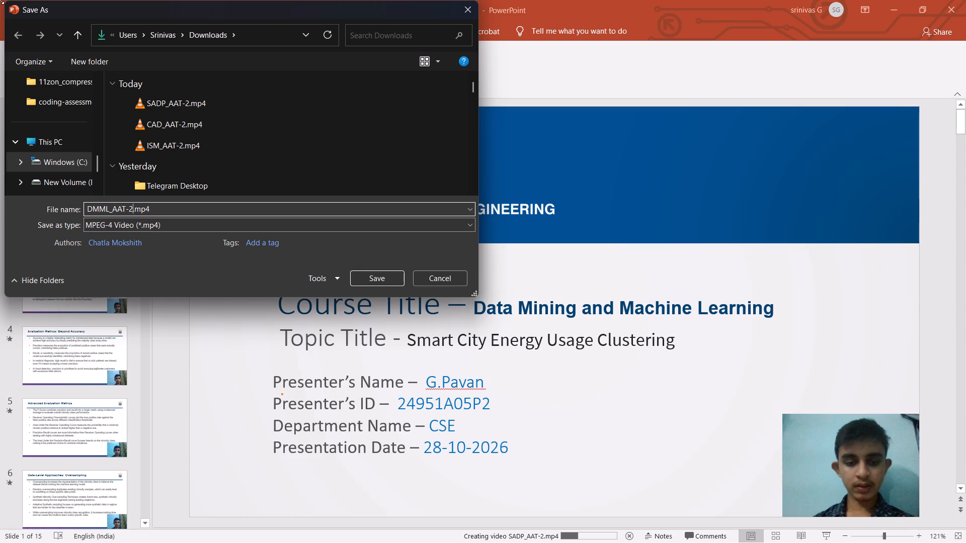
pyautogui.click(373, 275)
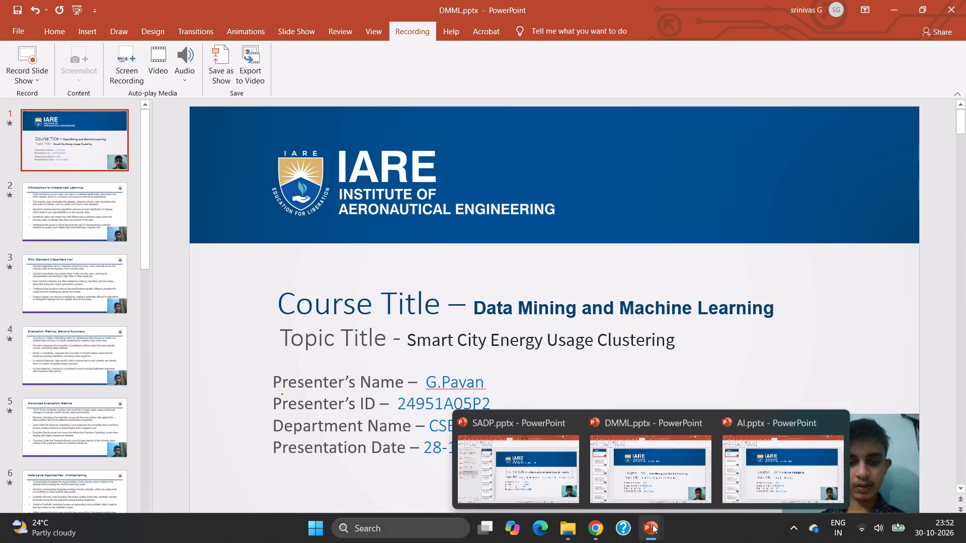
# Switch to the AI.pptx presentation.
pyautogui.click(770, 457)
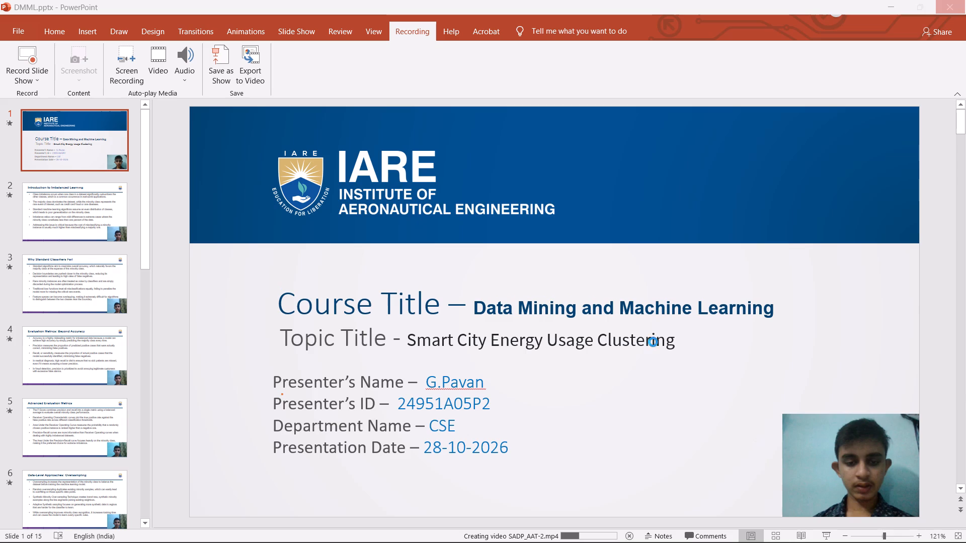